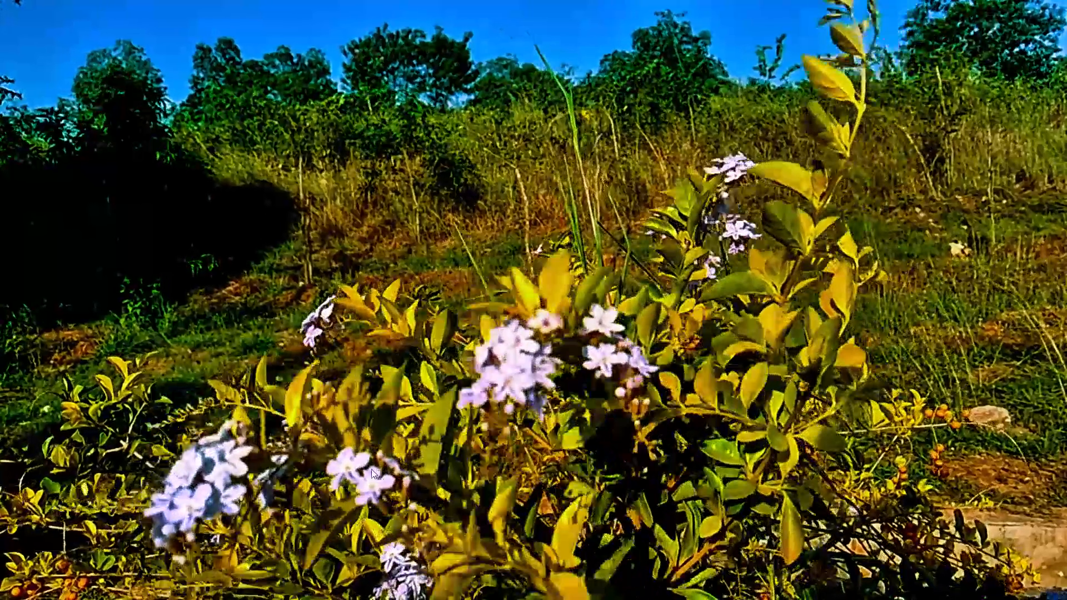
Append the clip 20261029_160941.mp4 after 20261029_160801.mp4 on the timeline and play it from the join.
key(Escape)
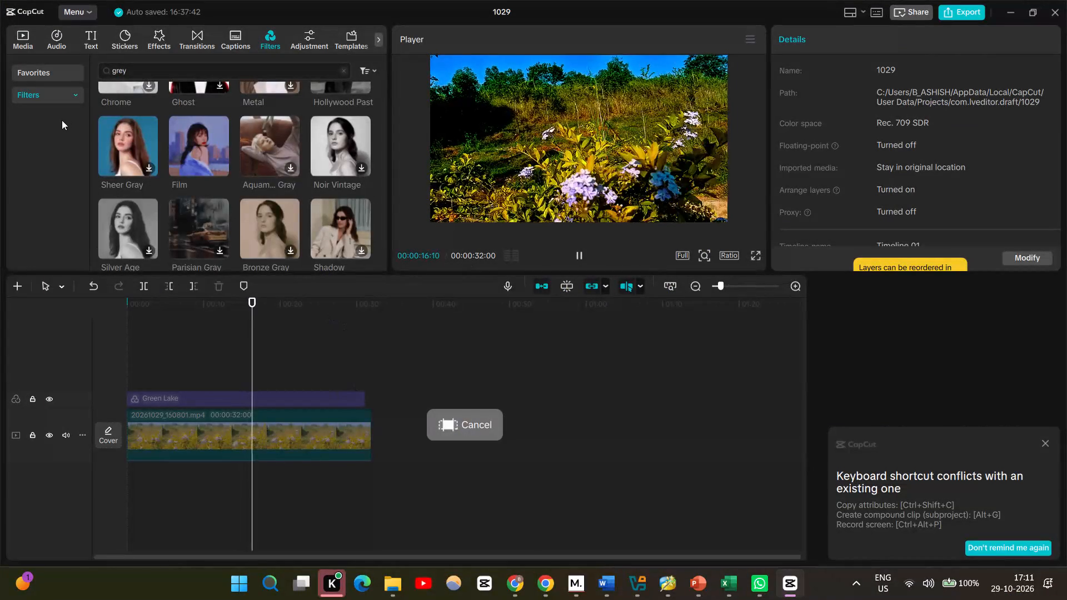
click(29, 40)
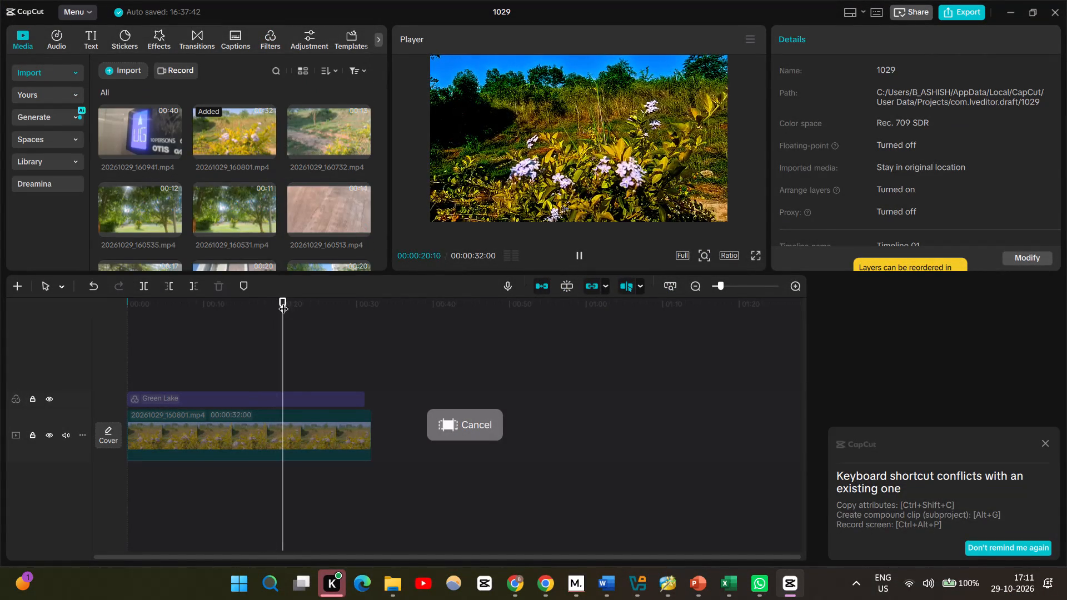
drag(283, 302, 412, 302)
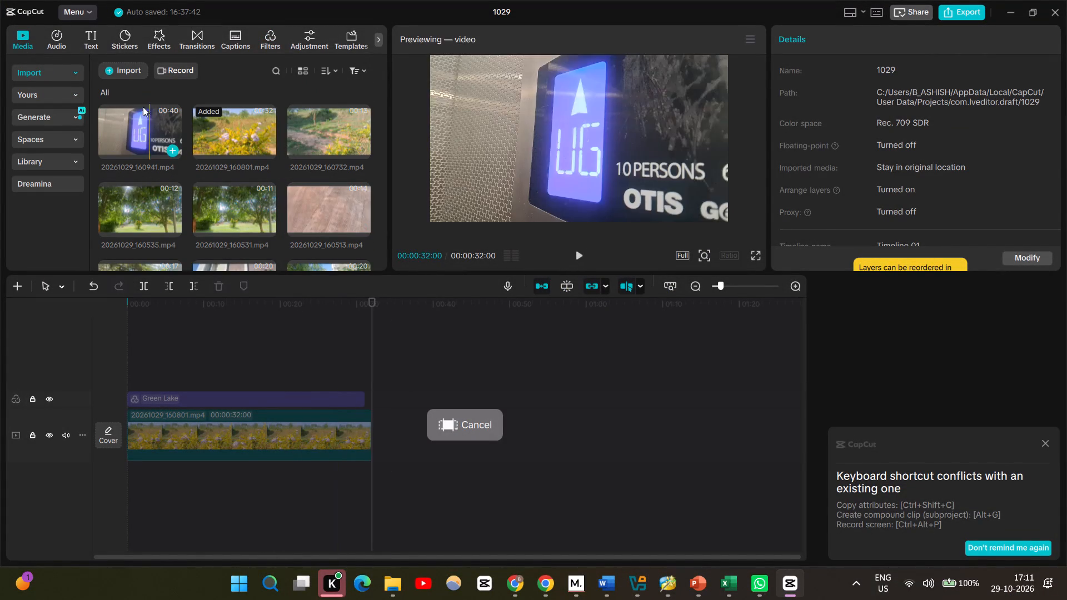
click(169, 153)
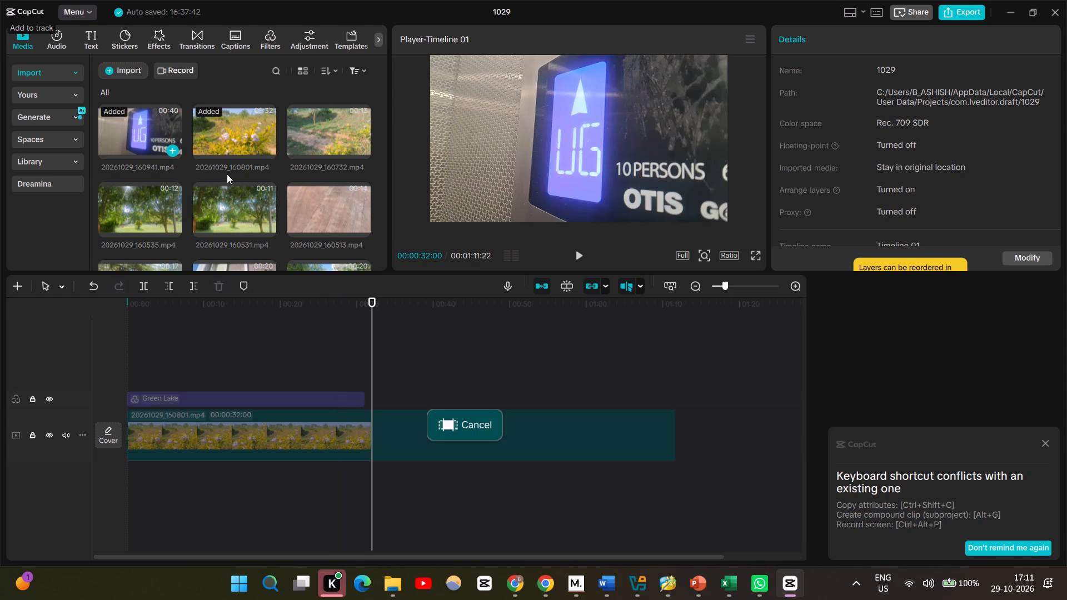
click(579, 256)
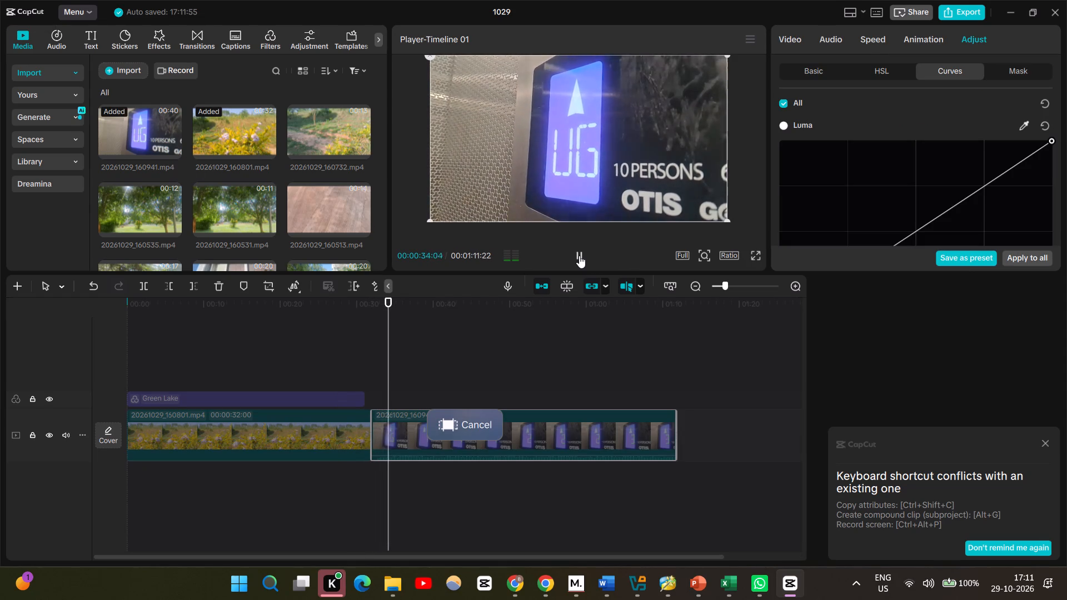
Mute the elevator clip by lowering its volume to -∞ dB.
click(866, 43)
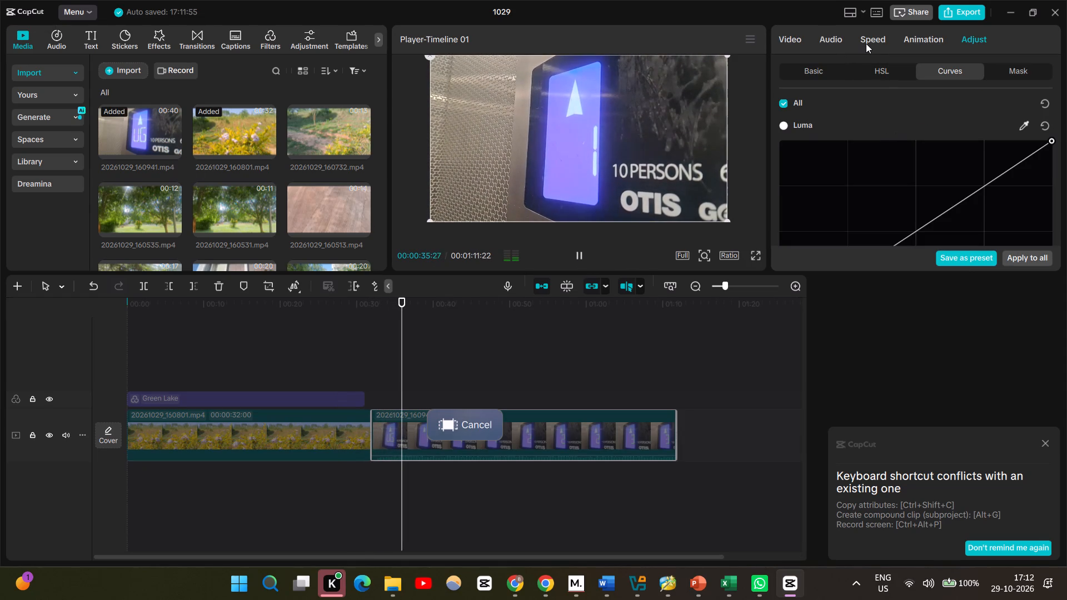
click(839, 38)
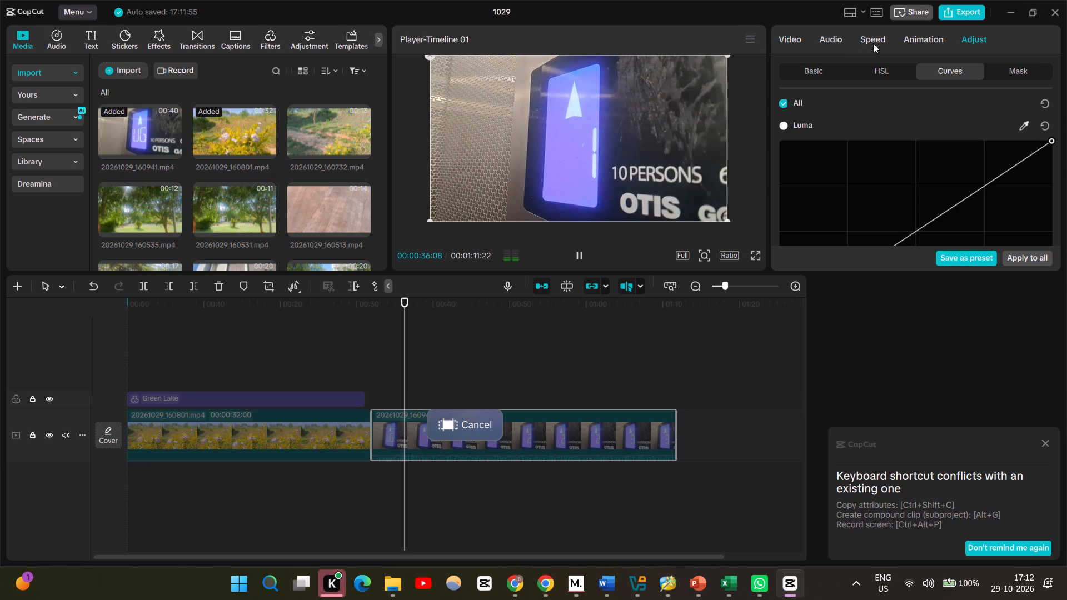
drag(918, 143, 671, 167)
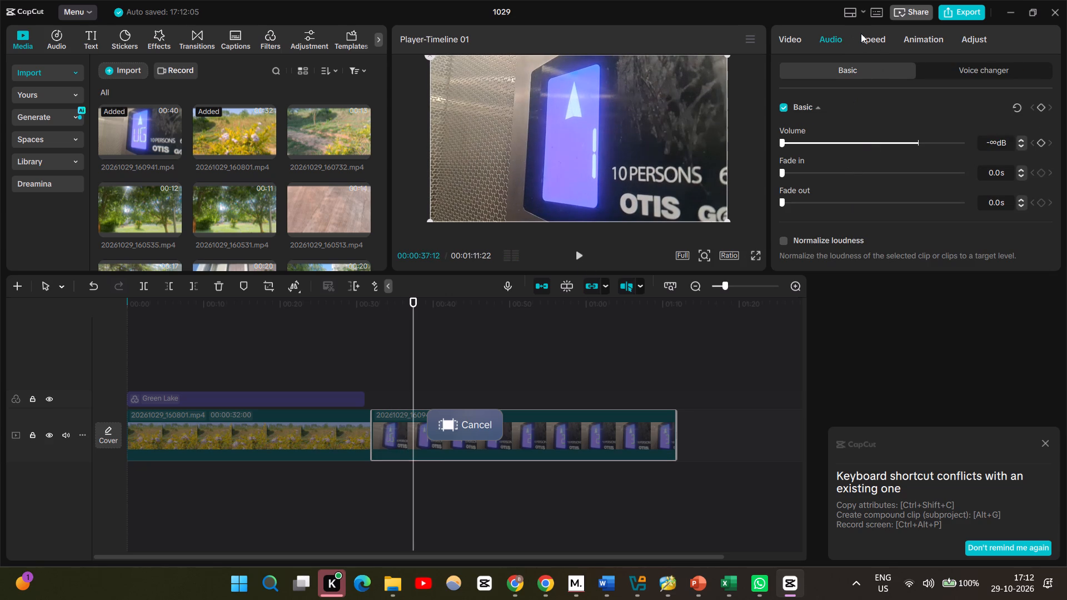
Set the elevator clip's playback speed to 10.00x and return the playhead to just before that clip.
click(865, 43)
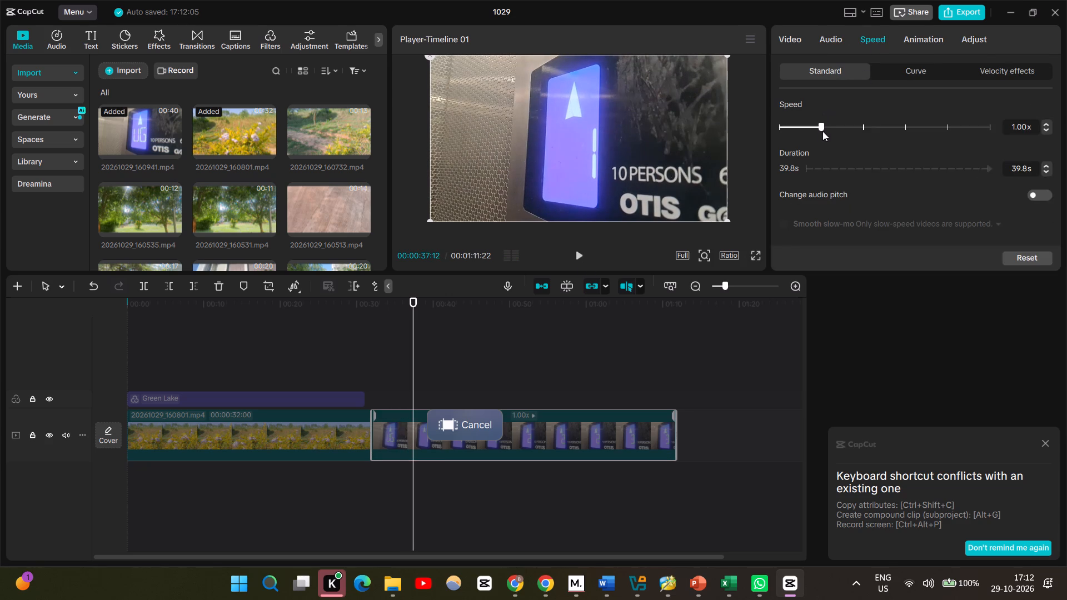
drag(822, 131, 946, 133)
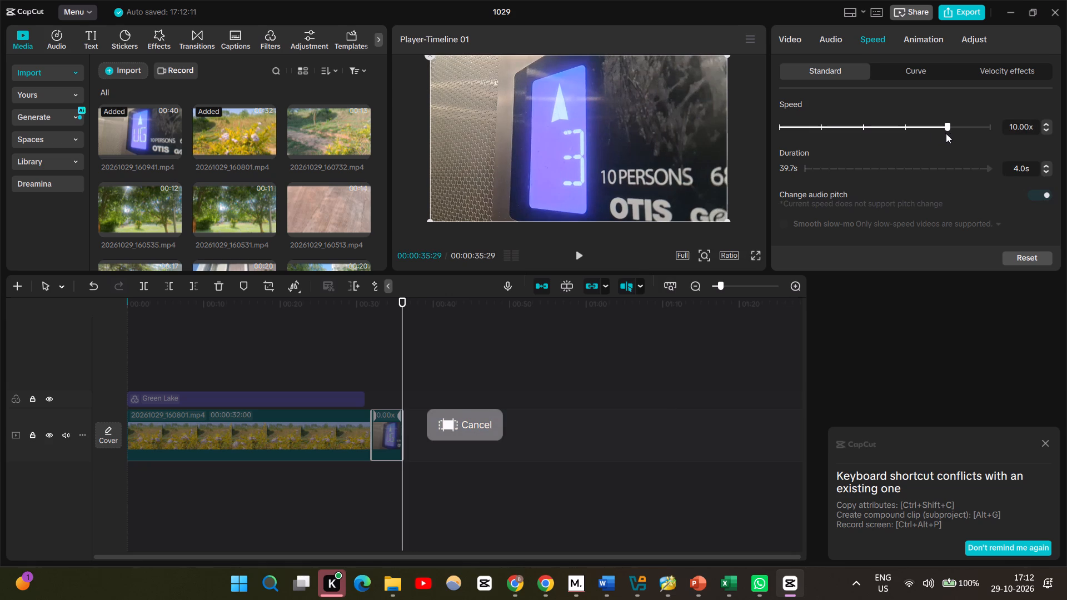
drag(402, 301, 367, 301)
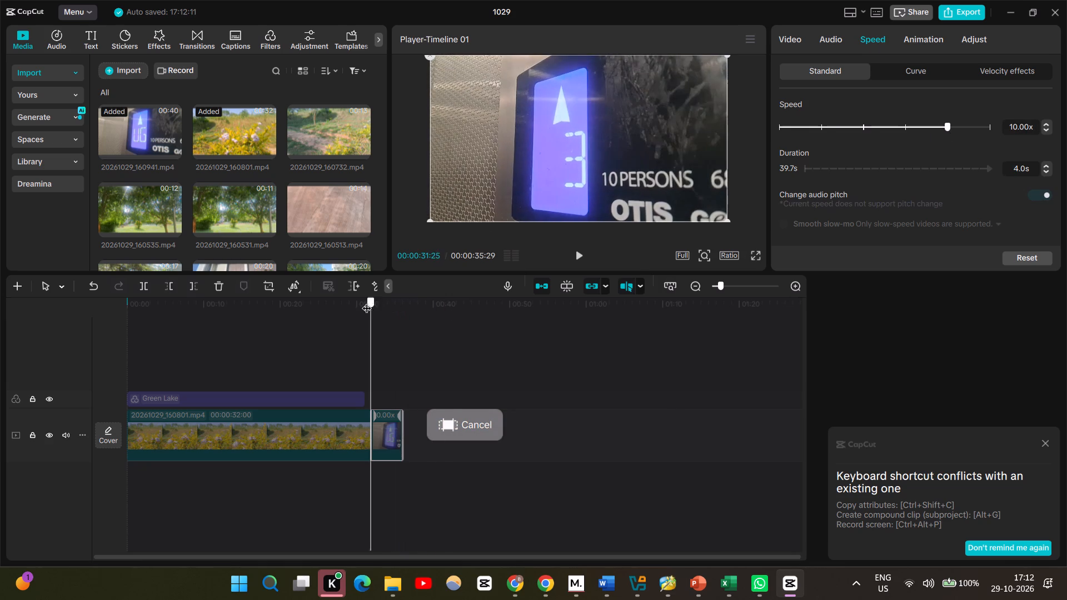
Play the sped-up elevator clip from its start, pause near its end and select the clip.
click(373, 337)
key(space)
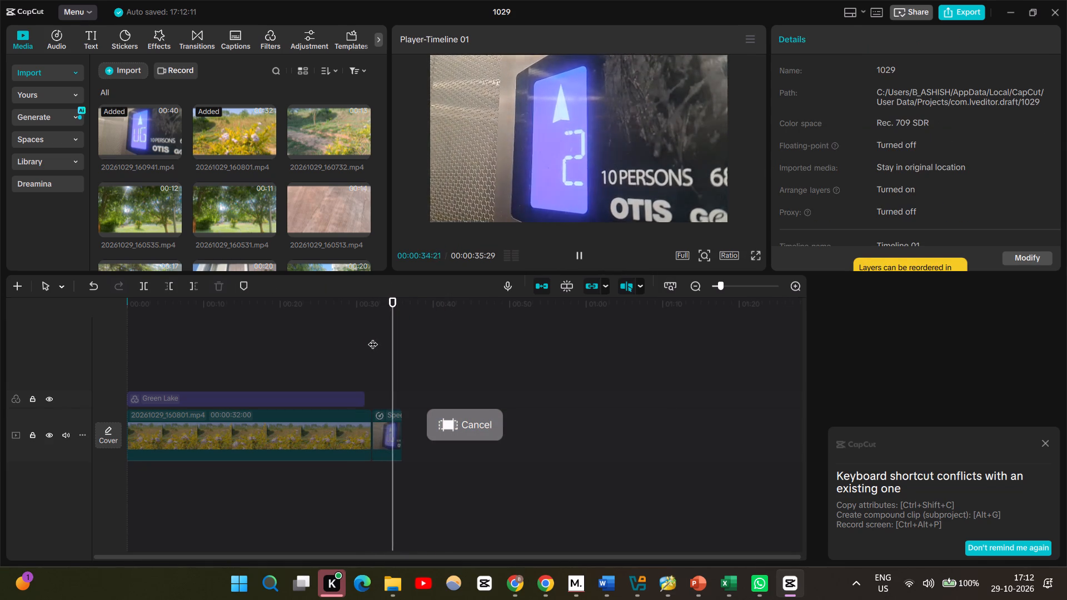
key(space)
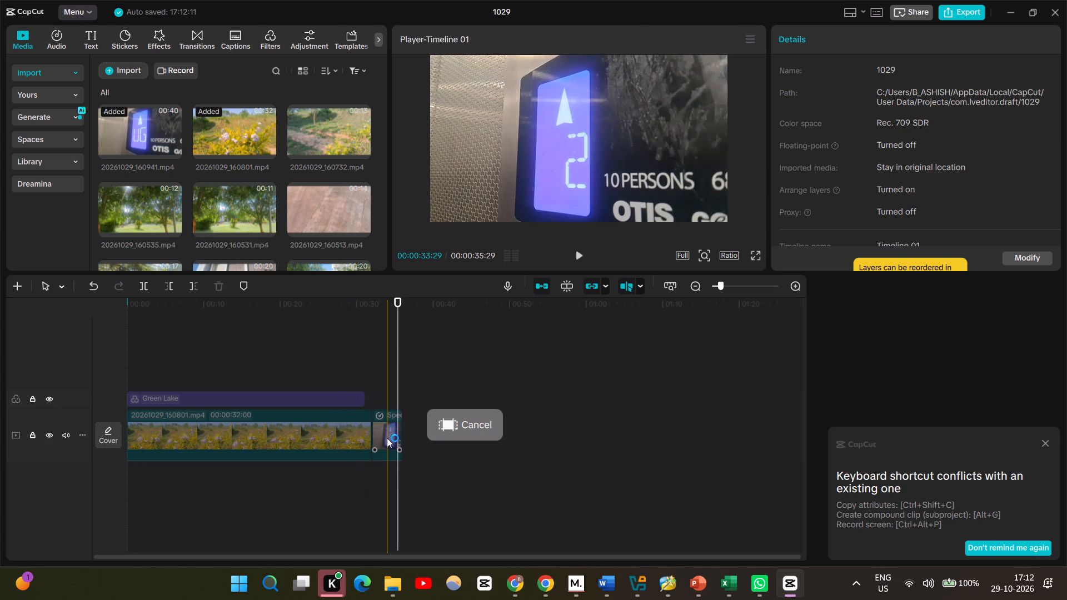
click(387, 438)
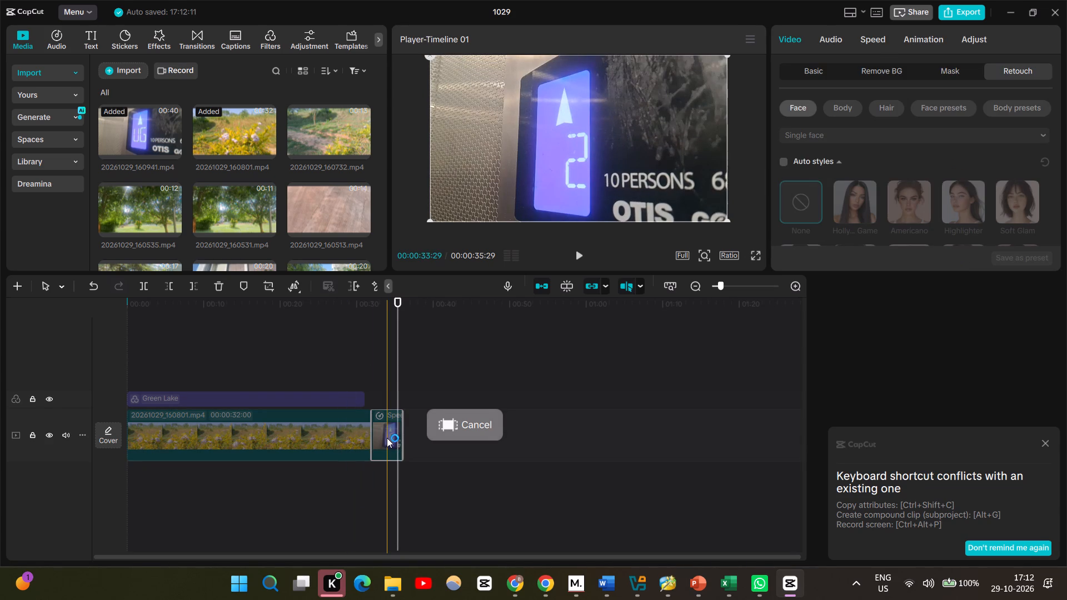
Switch the VPN connection in the Windows quick settings.
click(905, 583)
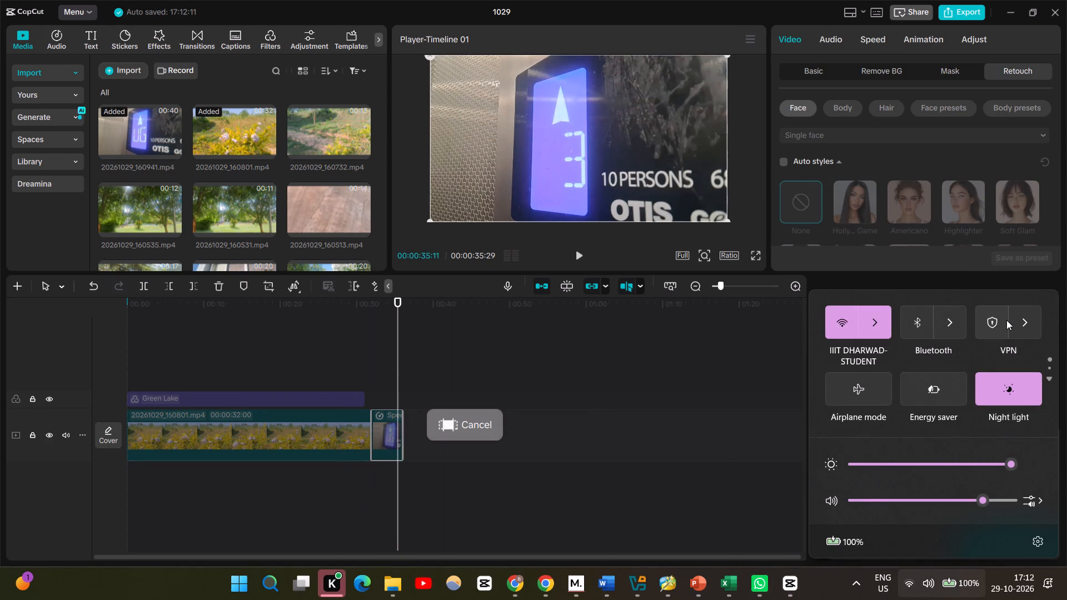
click(1006, 320)
Delete the elevator clip from the end of the timeline.
key(Delete)
click(339, 346)
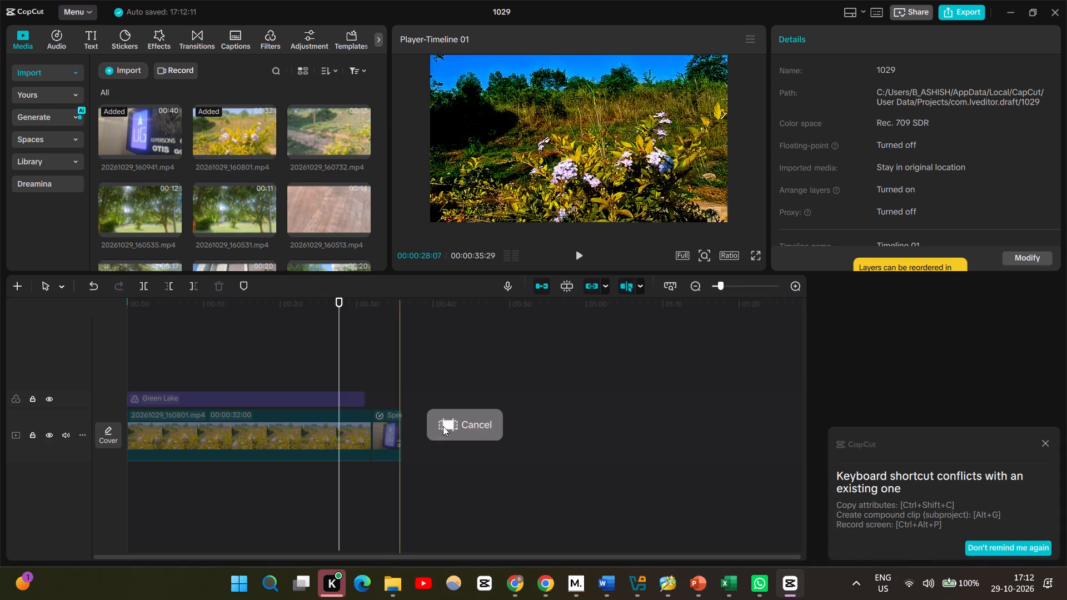
click(382, 425)
key(Delete)
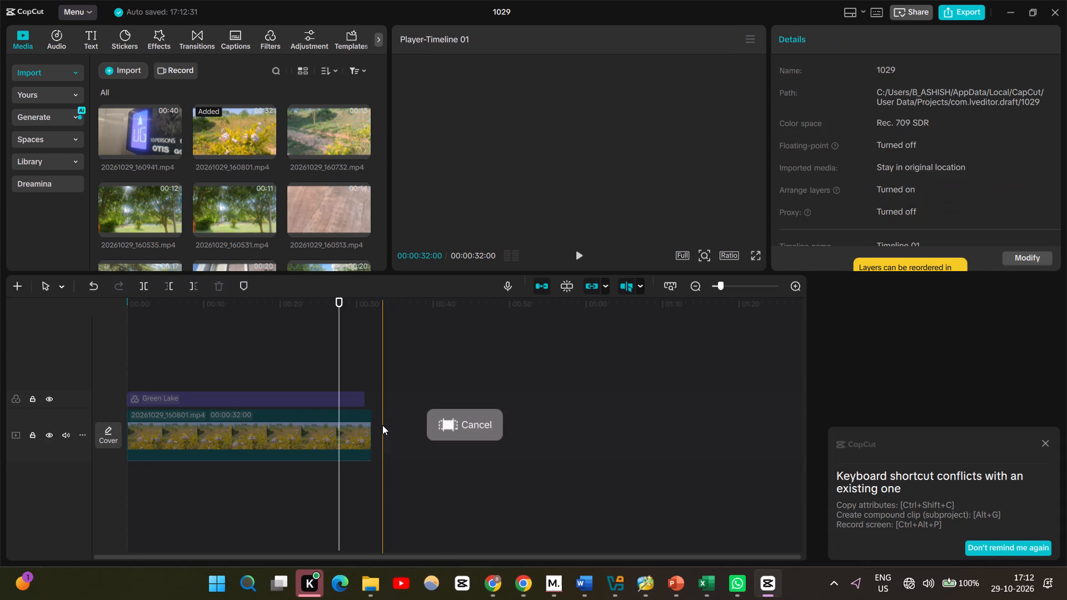
Play the remaining timeline from the beginning and watch it in full screen.
drag(339, 298, 46, 331)
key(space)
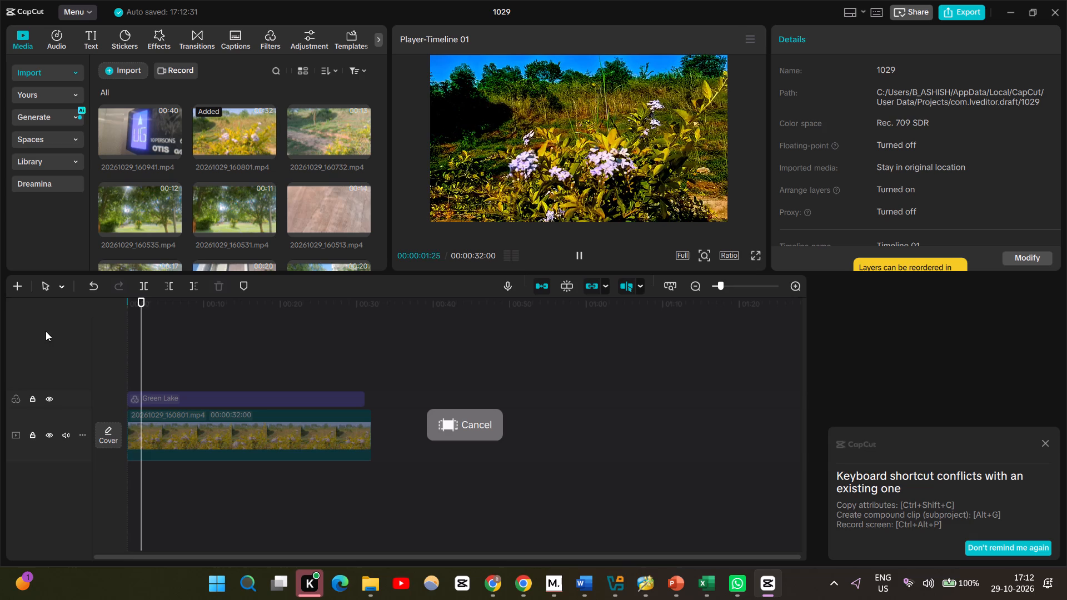
click(760, 254)
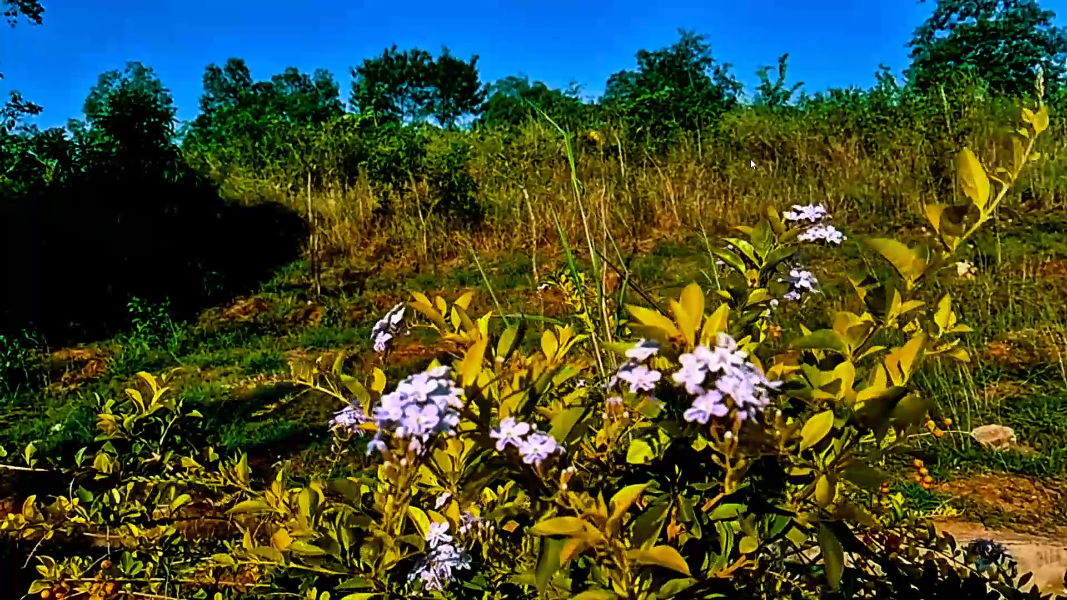
Add the tree clip 20261029_160535.mp4 to the main track and place it after 20261029_160801.mp4.
key(Escape)
drag(329, 303, 72, 326)
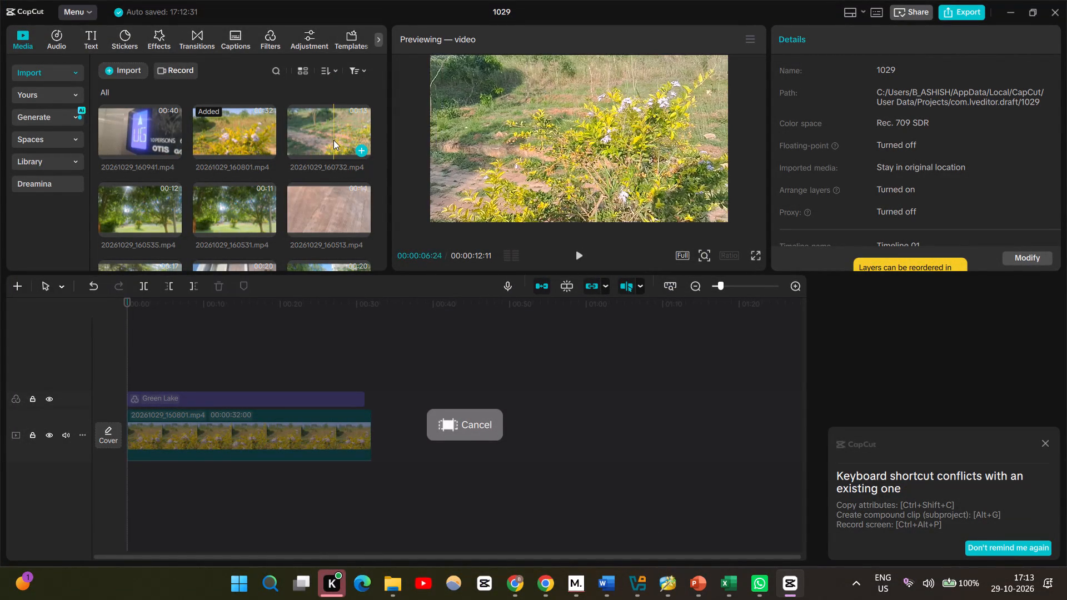
click(333, 140)
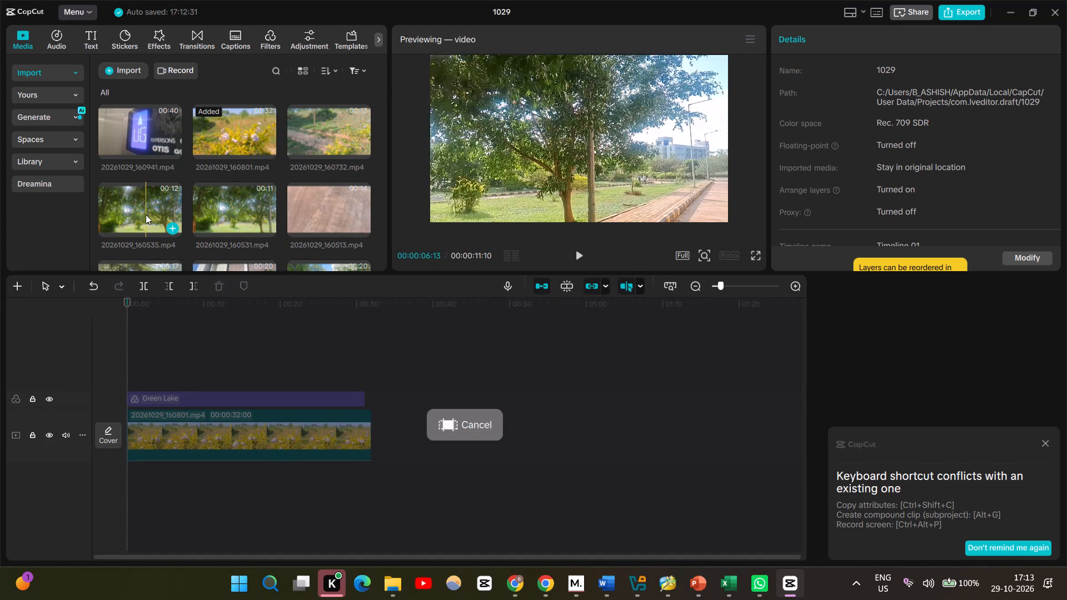
click(173, 230)
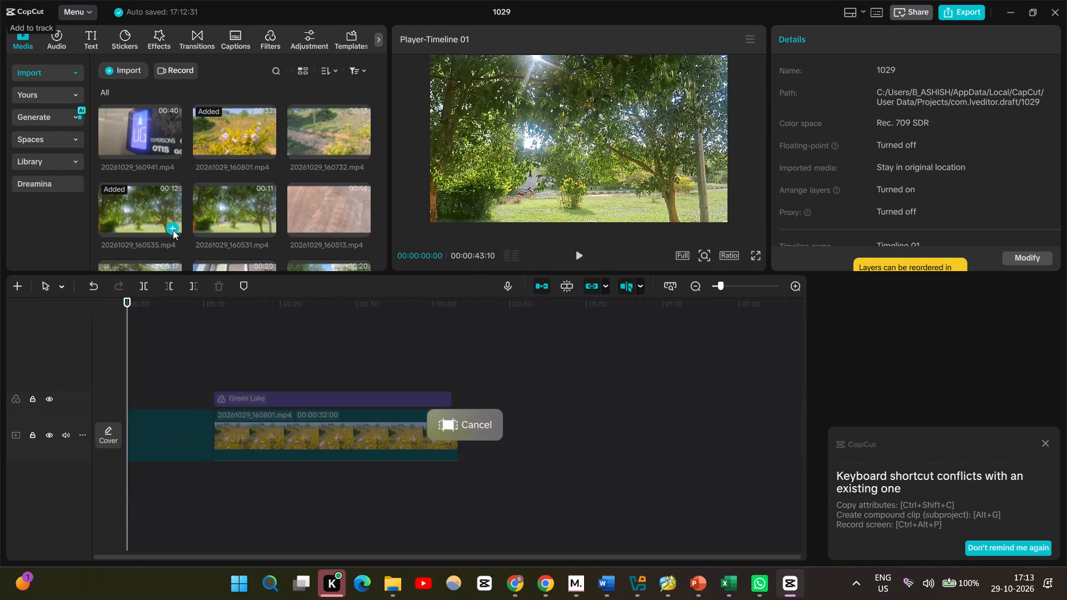
click(156, 446)
drag(156, 446, 221, 431)
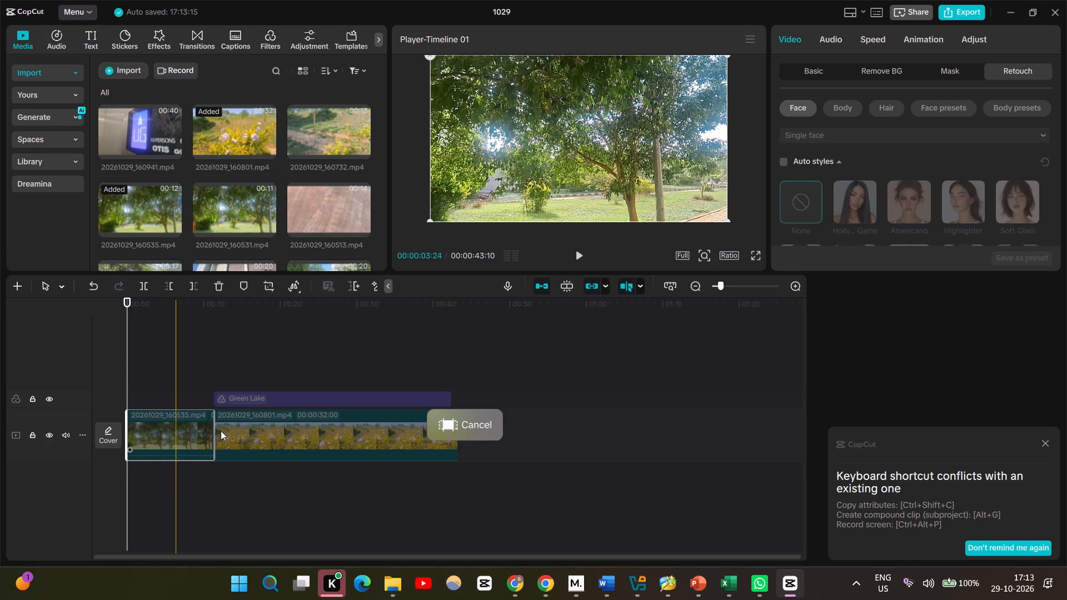
drag(221, 431, 407, 442)
Extend the Green Lake filter over the tree clip, to about the end of the main track.
click(340, 325)
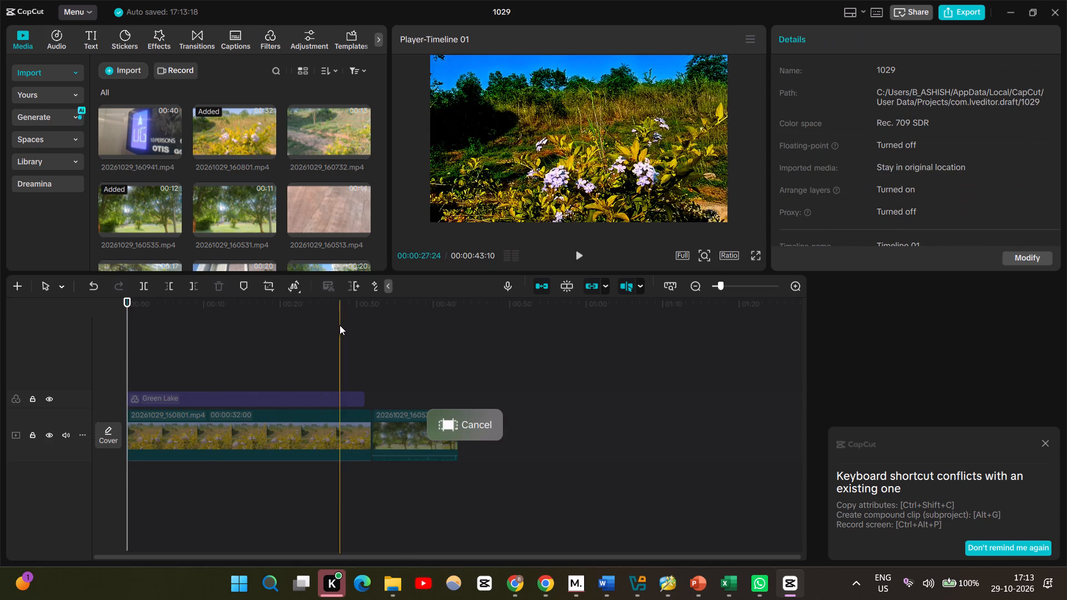
drag(340, 325, 0, 348)
click(470, 431)
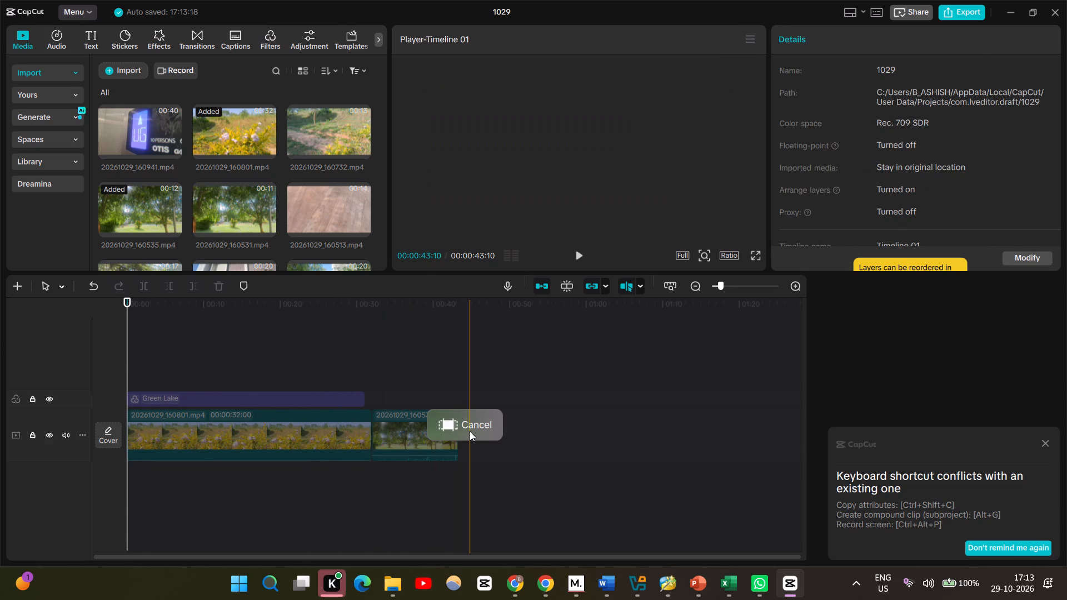
drag(302, 357, 262, 353)
drag(262, 353, 230, 359)
key(space)
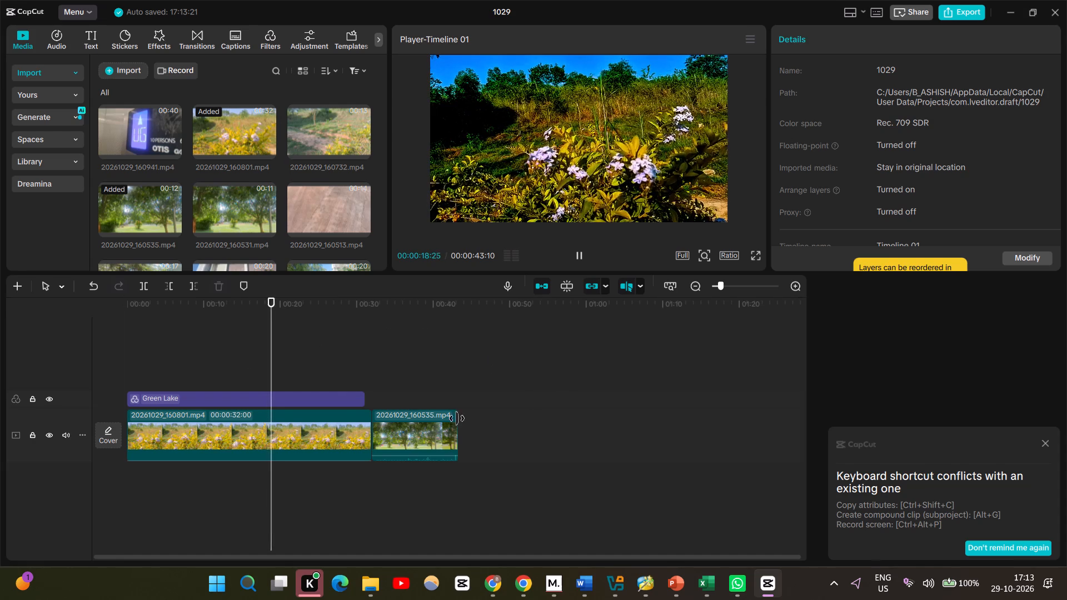
click(355, 398)
drag(367, 398, 372, 397)
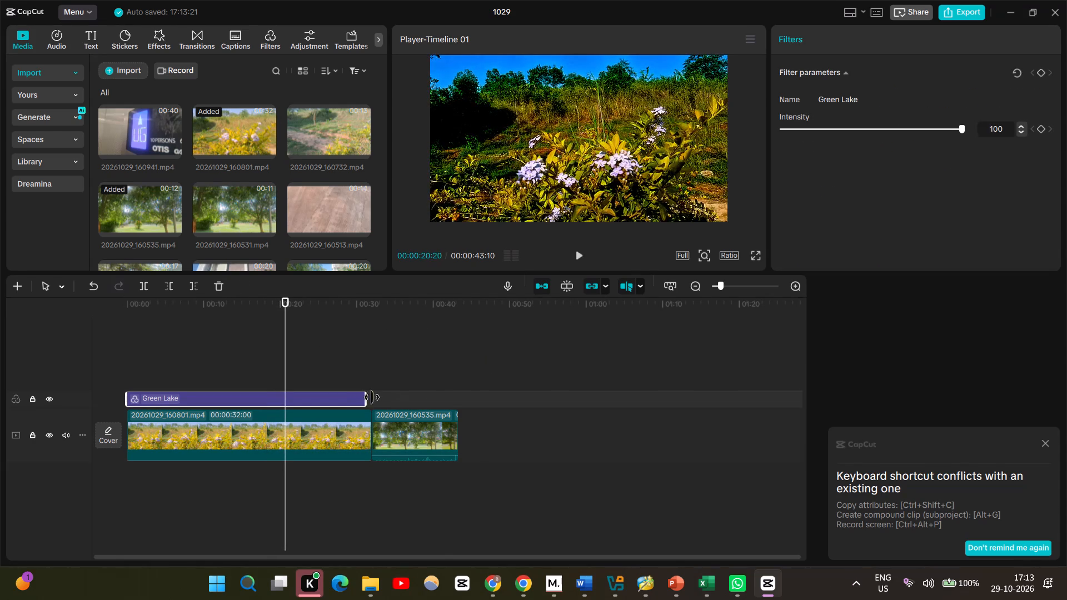
drag(372, 397, 460, 399)
Review the filtered video in full-screen playback, from the flower clip through into the tree clip.
click(384, 377)
key(space)
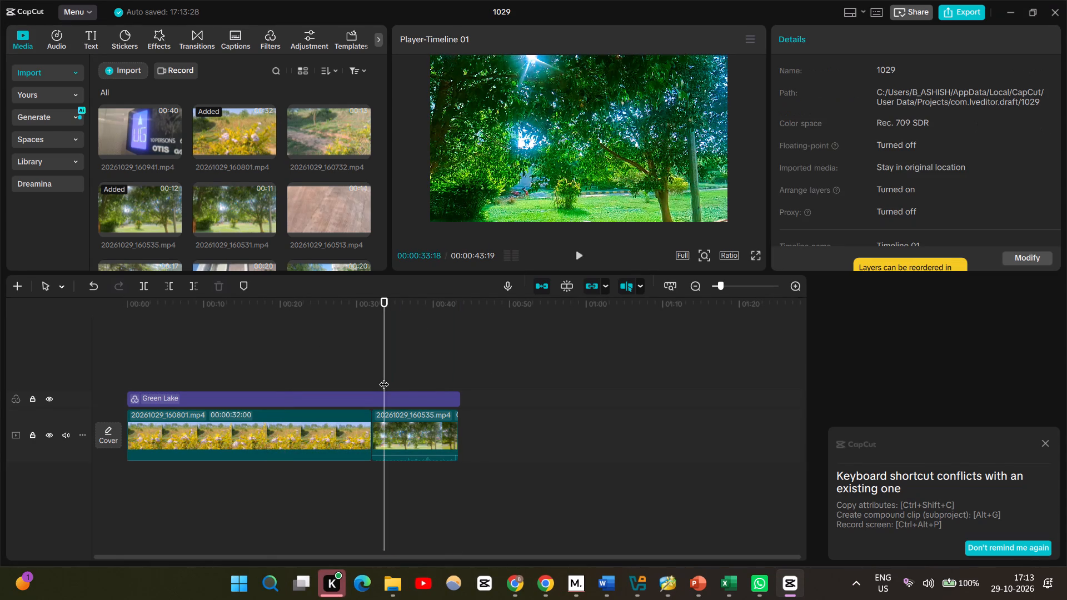
click(756, 252)
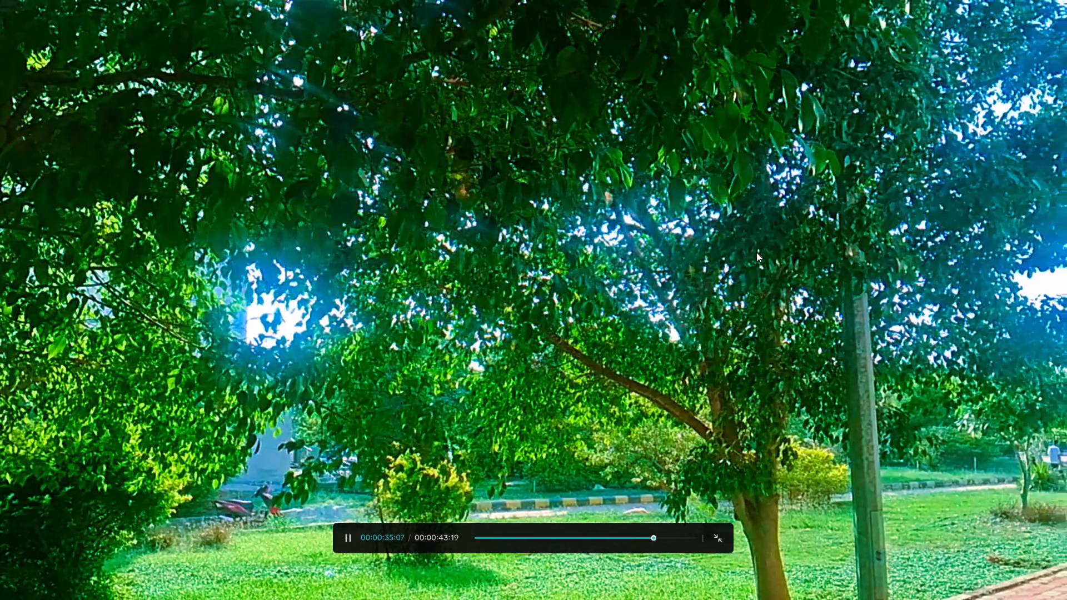
click(497, 538)
key(space)
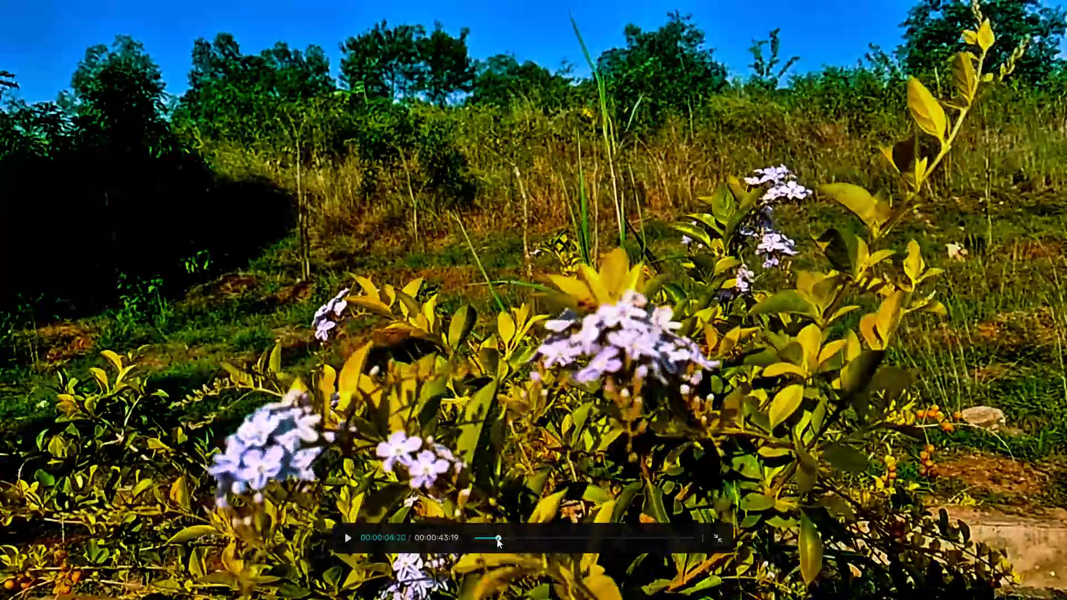
key(space)
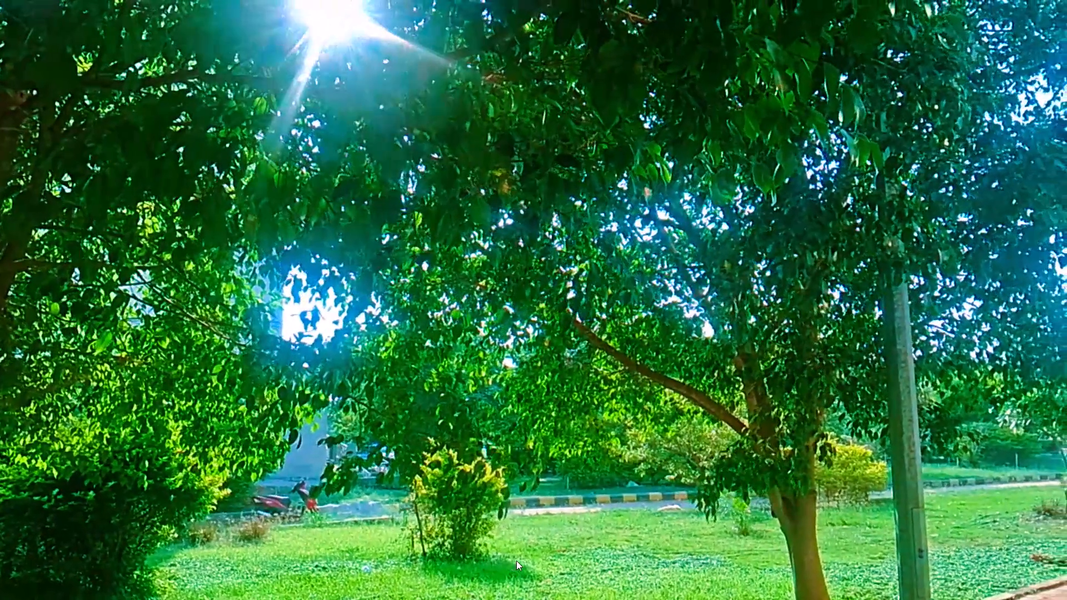
key(Escape)
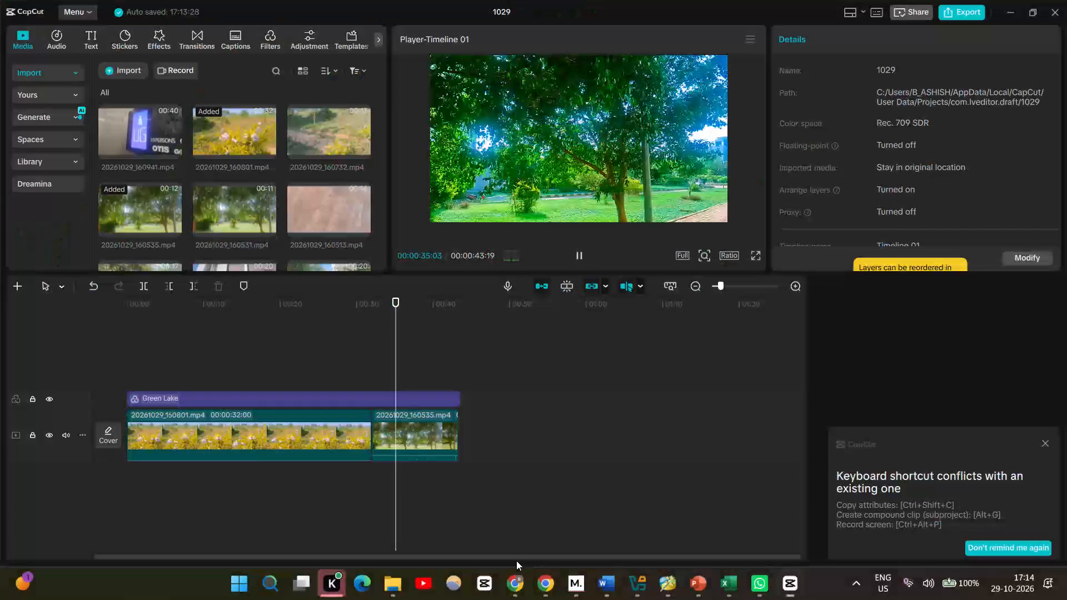
Mute the tree clip by lowering its volume to -∞ dB, and replay the video from the join between the clips.
click(428, 432)
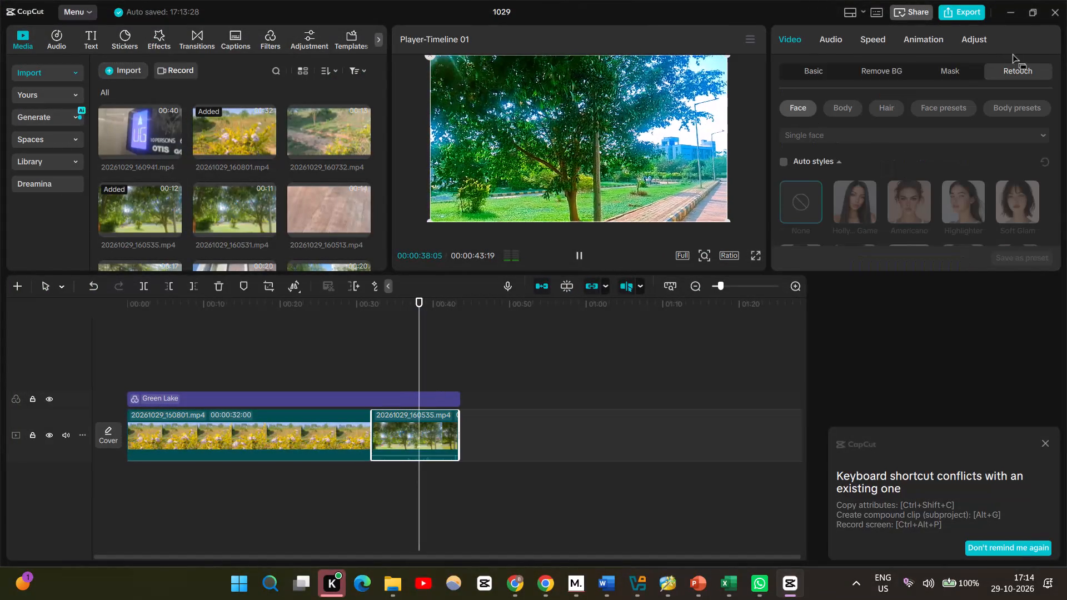
click(837, 39)
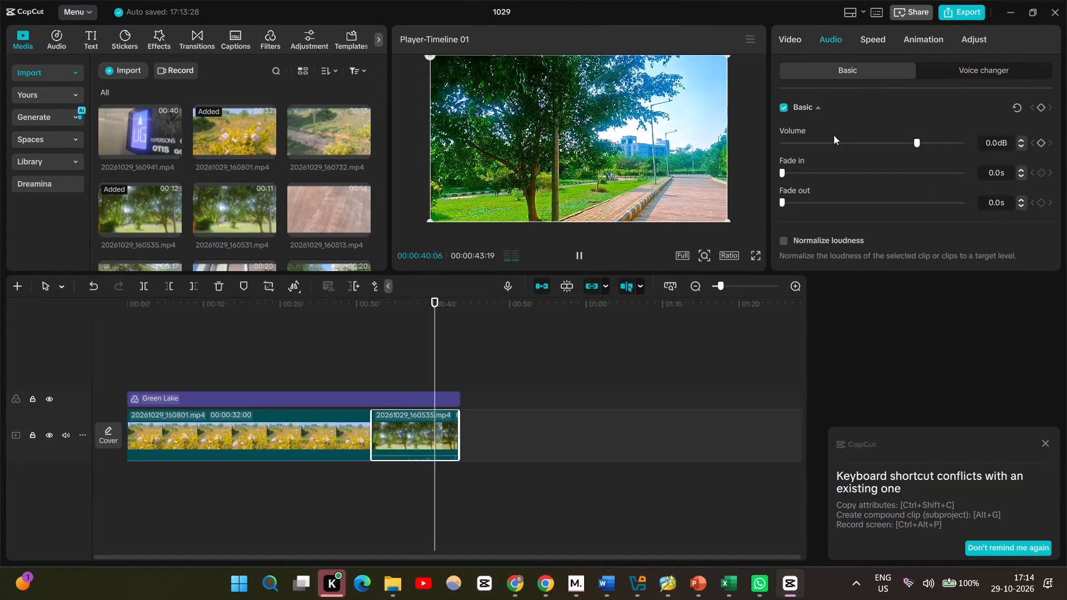
drag(832, 137, 707, 153)
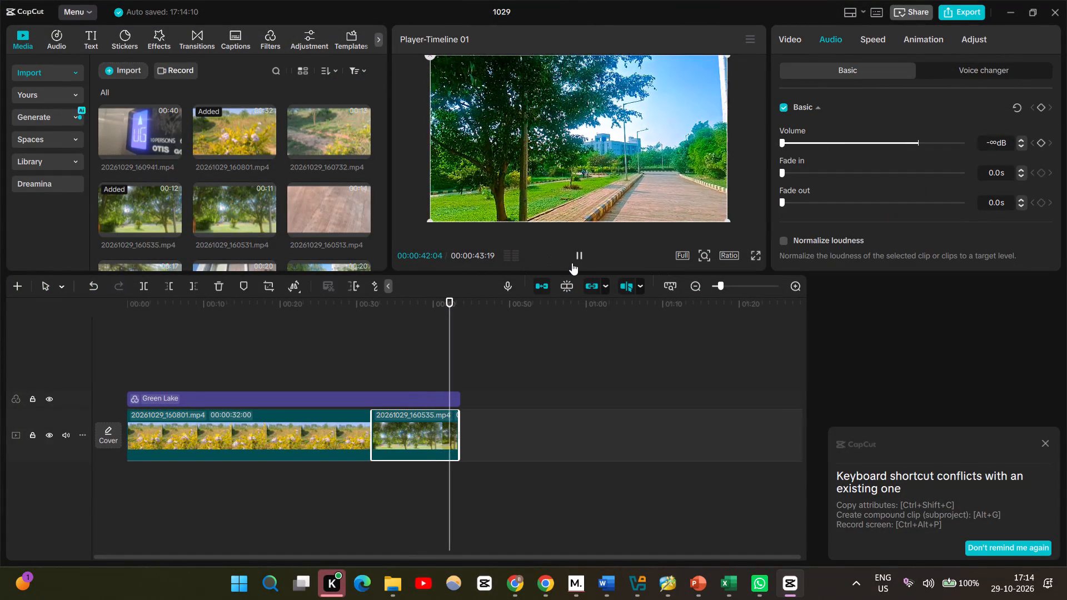
click(576, 260)
click(288, 374)
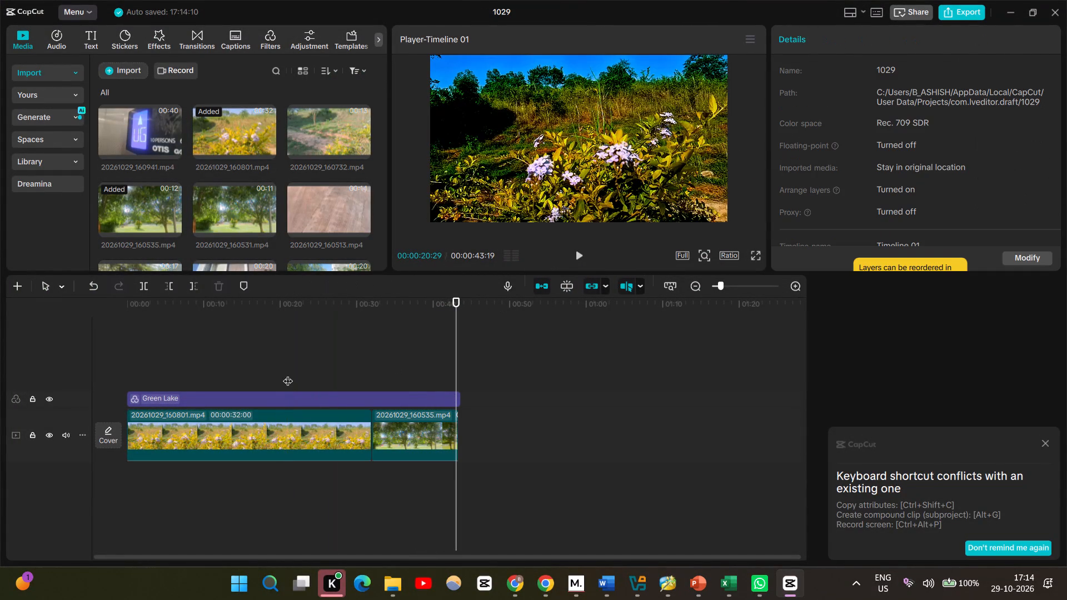
drag(288, 374, 371, 348)
key(space)
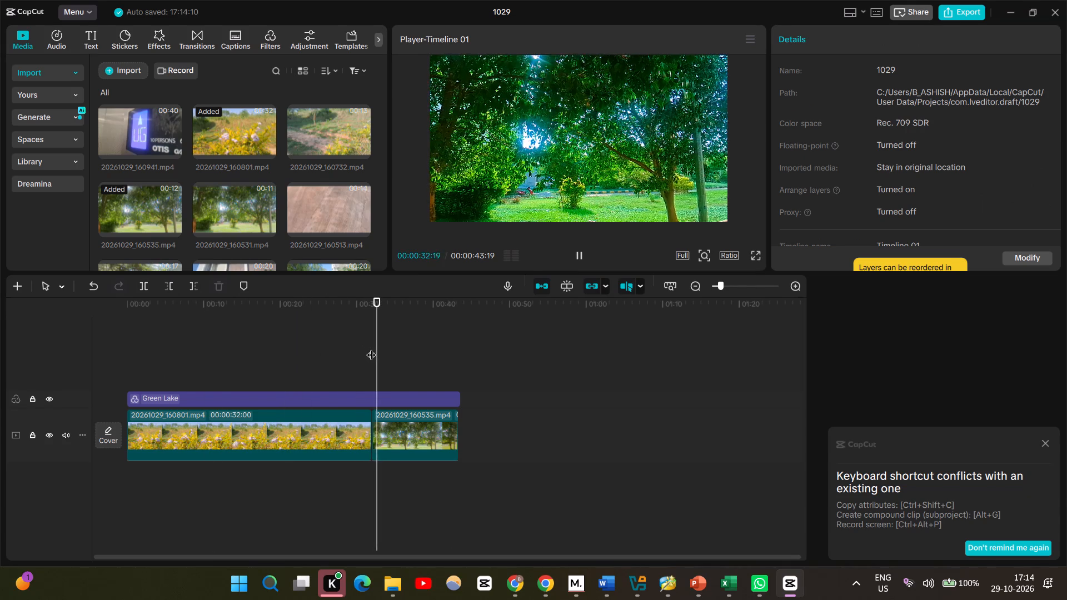
Search the filter library for "golden hour".
click(428, 423)
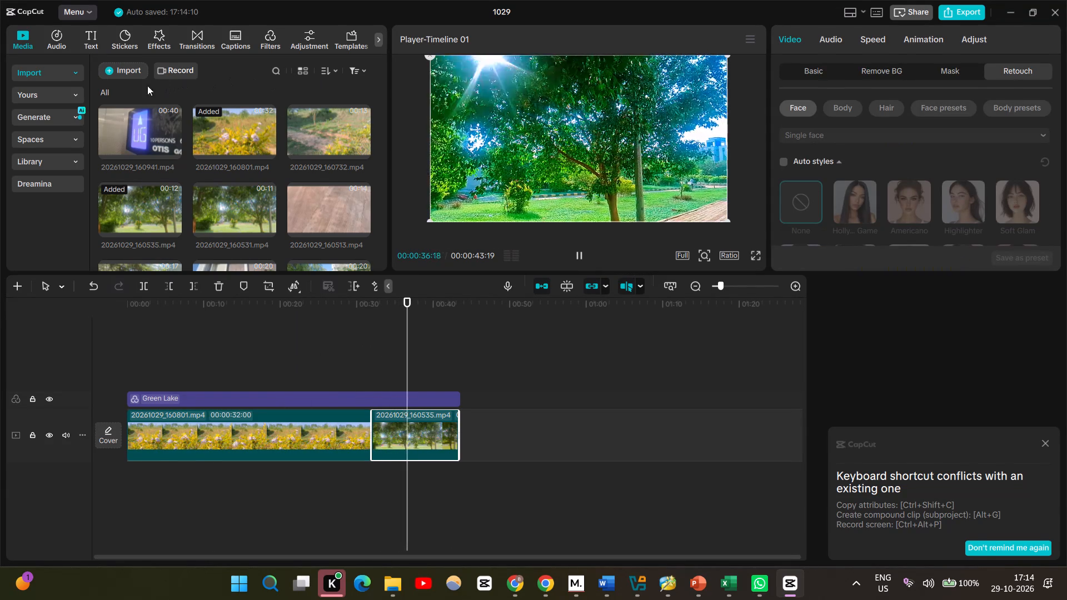
click(263, 43)
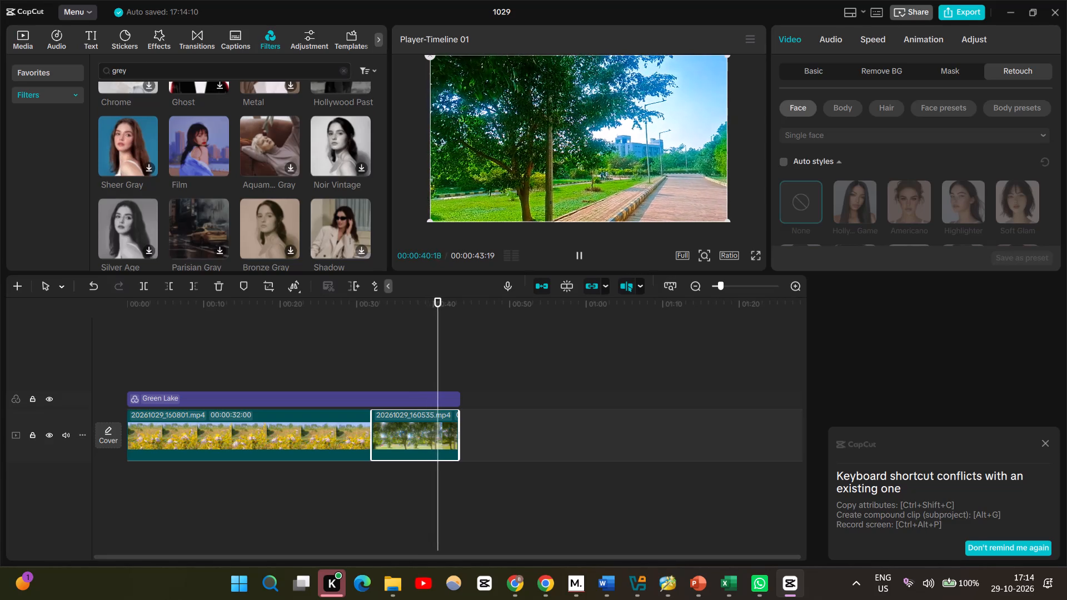
drag(169, 77, 98, 78)
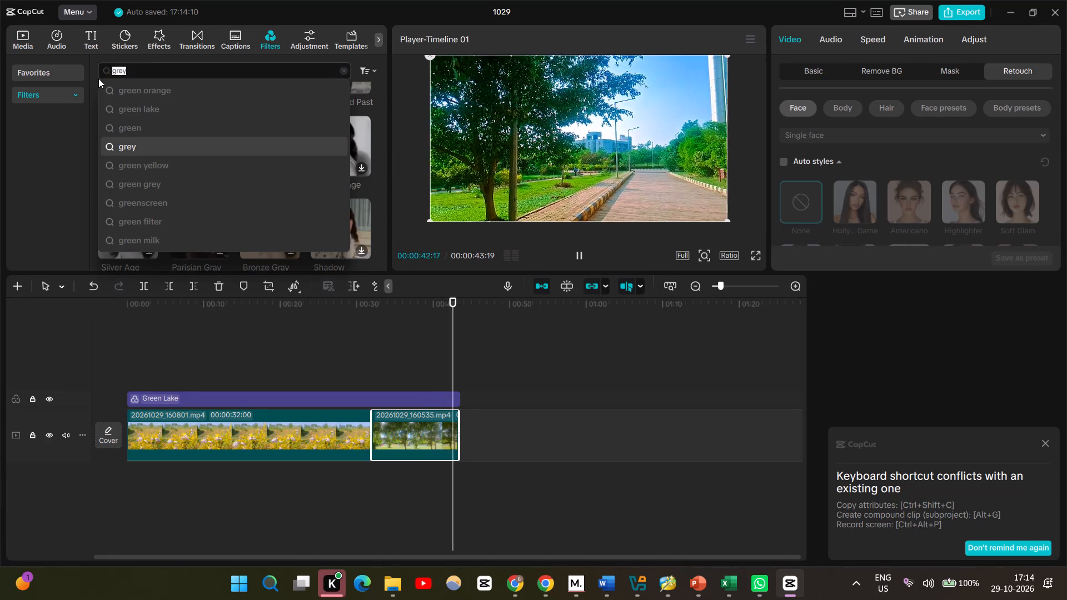
text(GOLDEN)
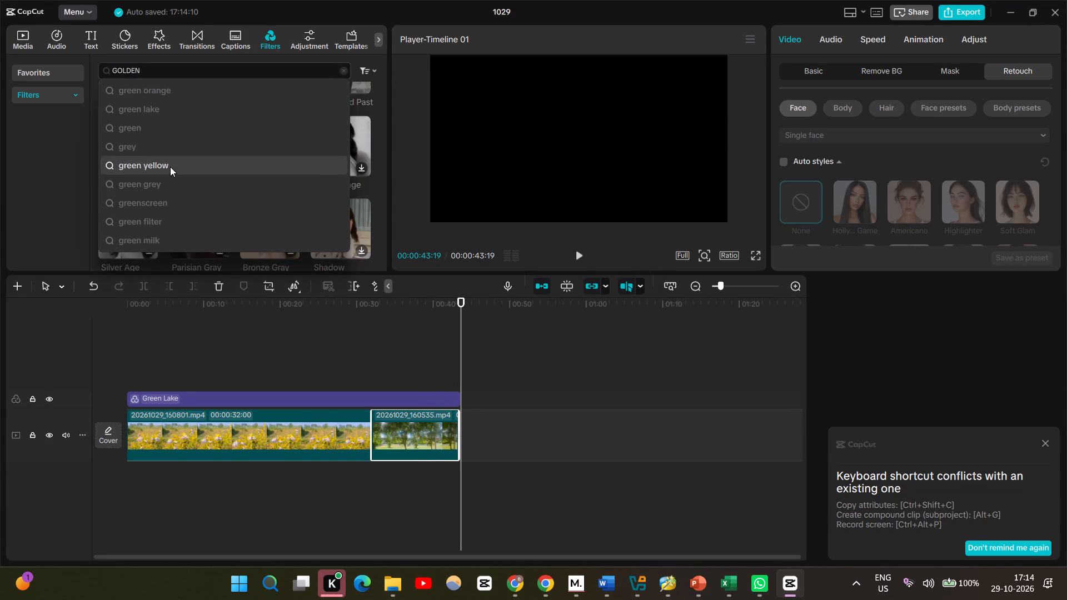
scroll(158, 150, up, 1)
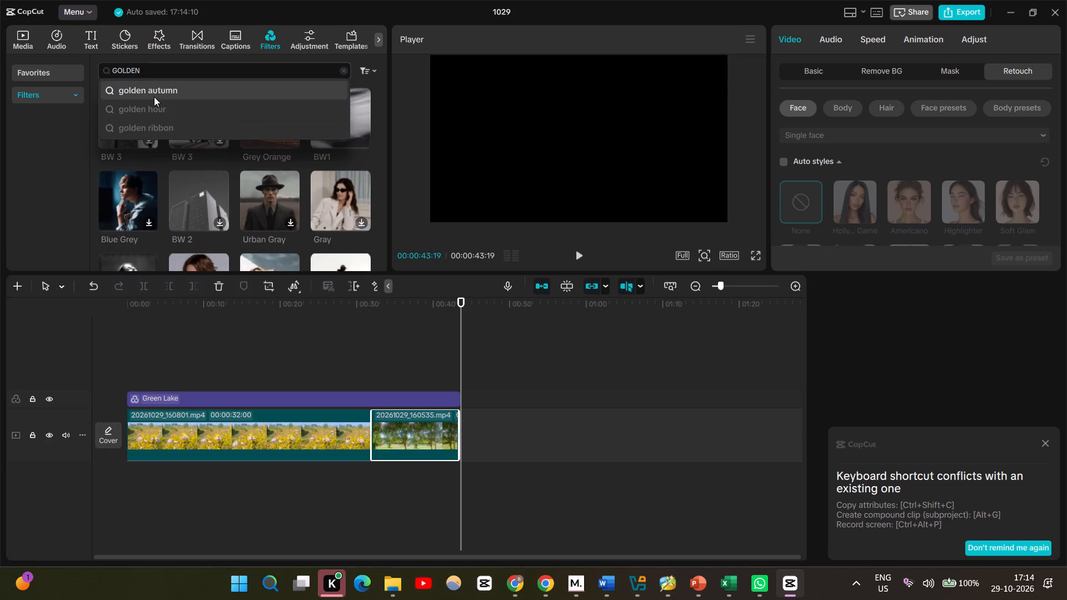
click(181, 111)
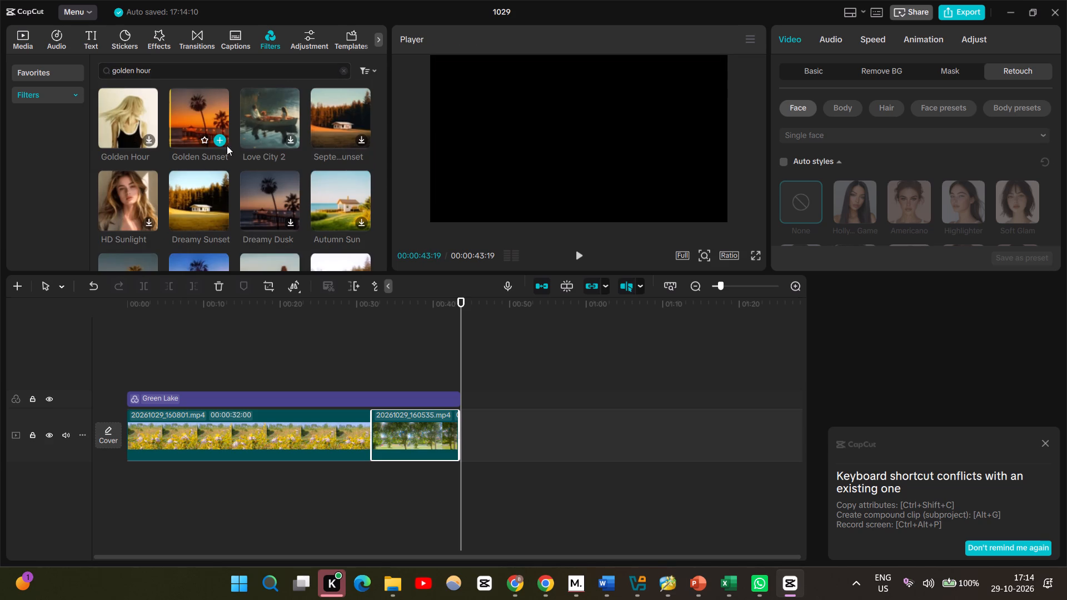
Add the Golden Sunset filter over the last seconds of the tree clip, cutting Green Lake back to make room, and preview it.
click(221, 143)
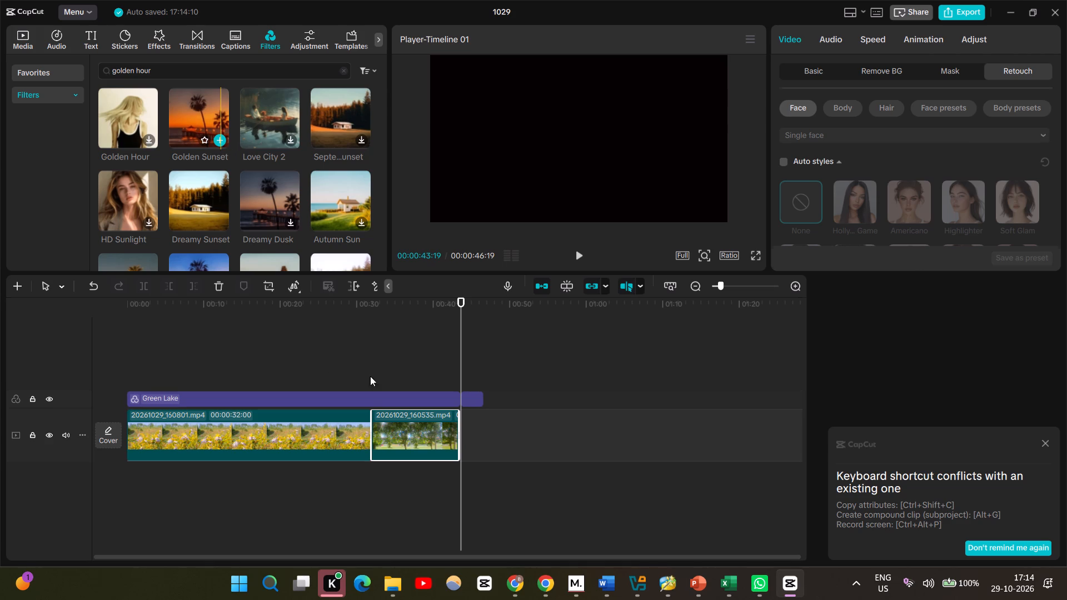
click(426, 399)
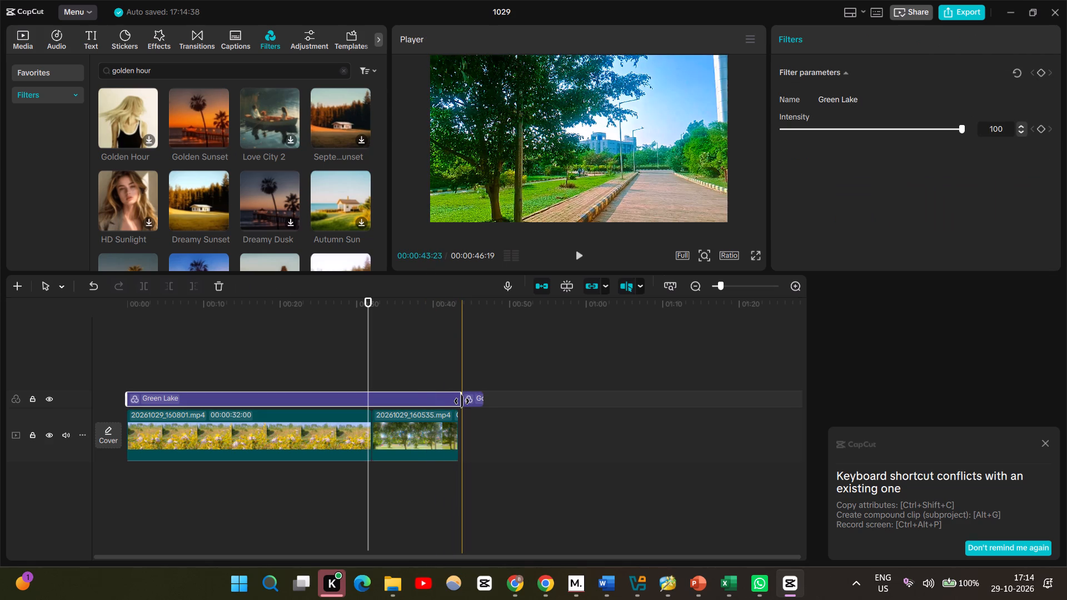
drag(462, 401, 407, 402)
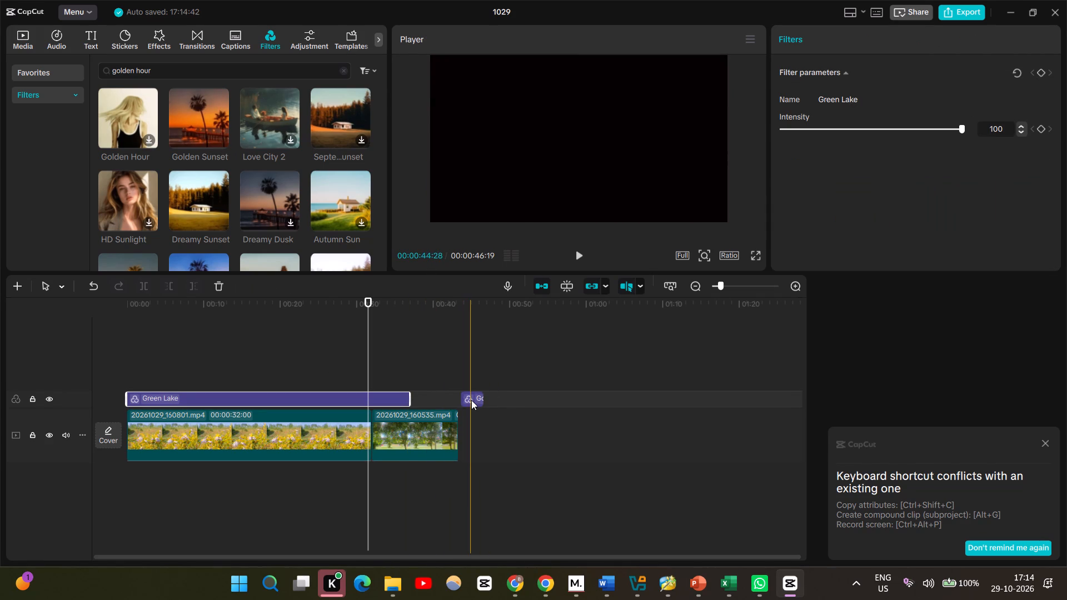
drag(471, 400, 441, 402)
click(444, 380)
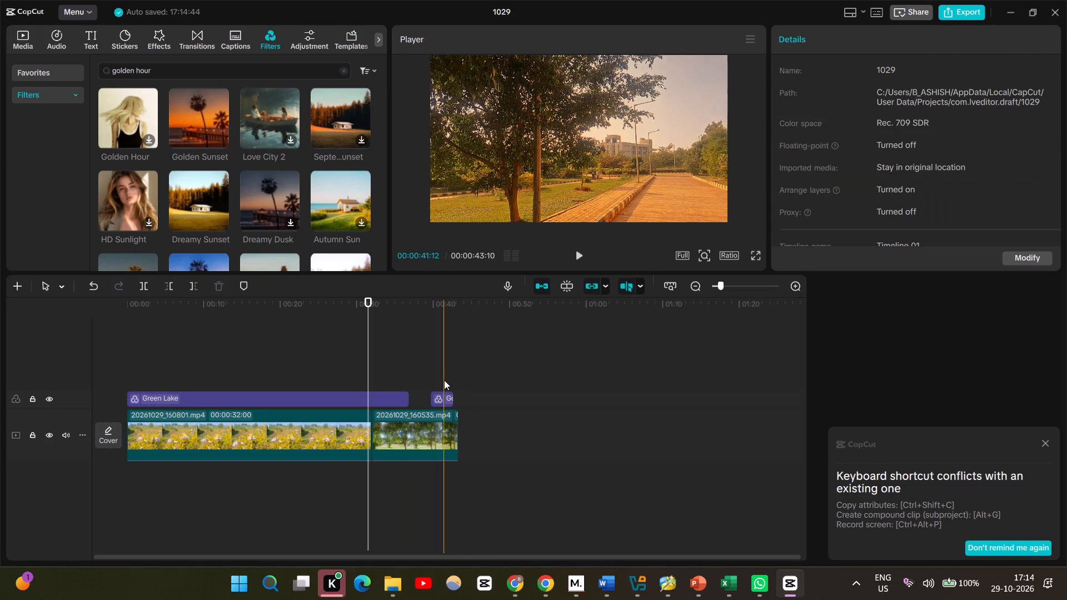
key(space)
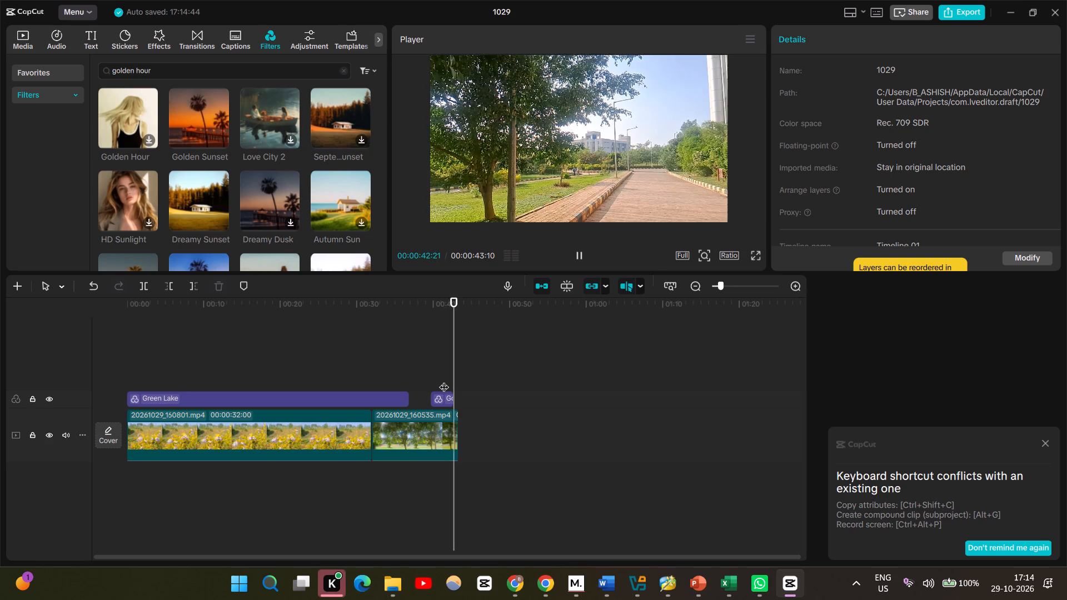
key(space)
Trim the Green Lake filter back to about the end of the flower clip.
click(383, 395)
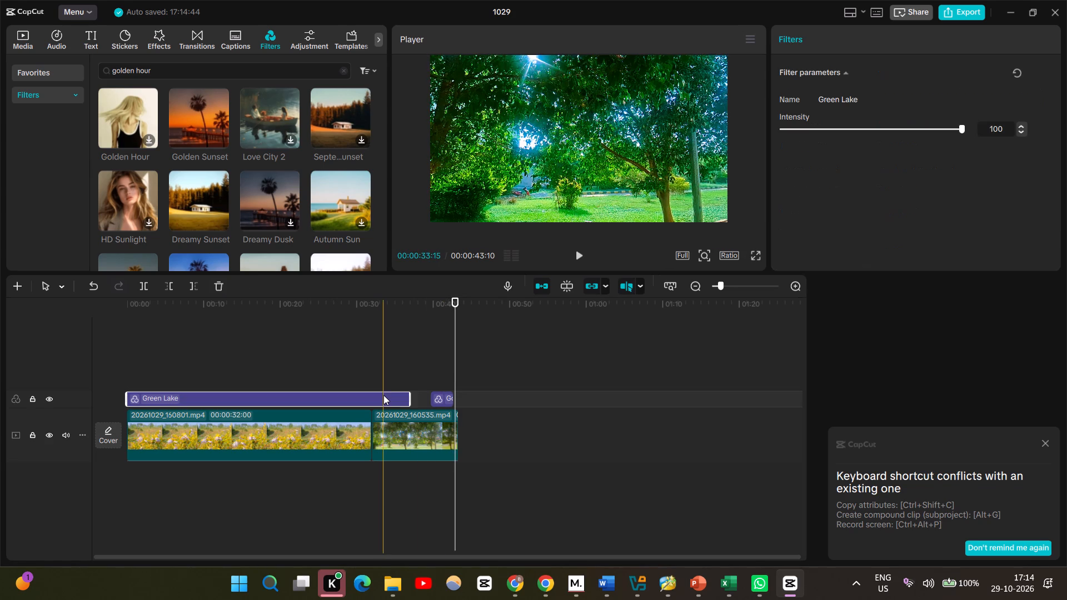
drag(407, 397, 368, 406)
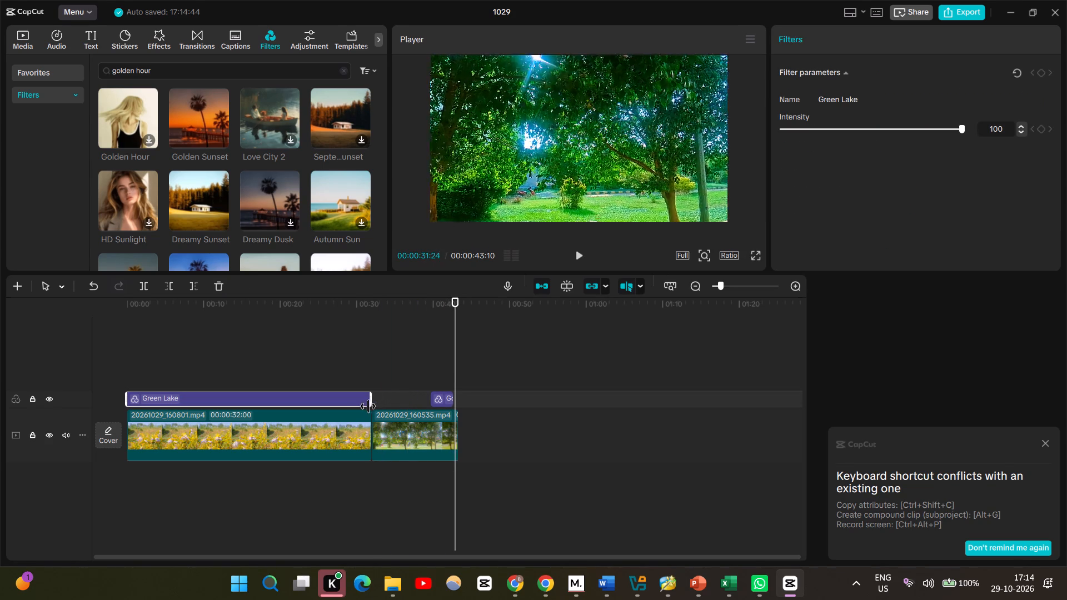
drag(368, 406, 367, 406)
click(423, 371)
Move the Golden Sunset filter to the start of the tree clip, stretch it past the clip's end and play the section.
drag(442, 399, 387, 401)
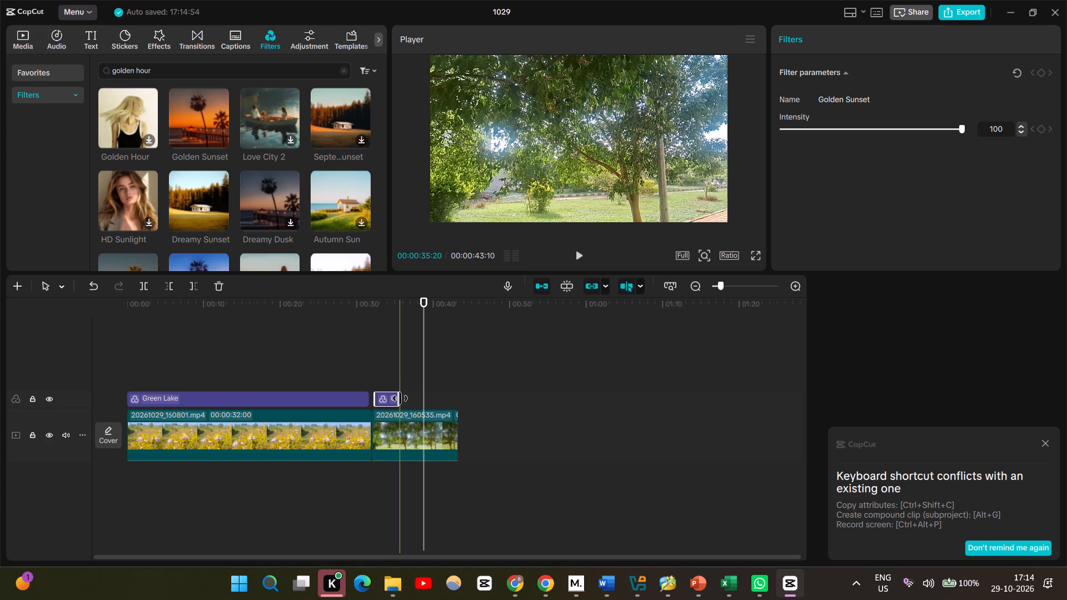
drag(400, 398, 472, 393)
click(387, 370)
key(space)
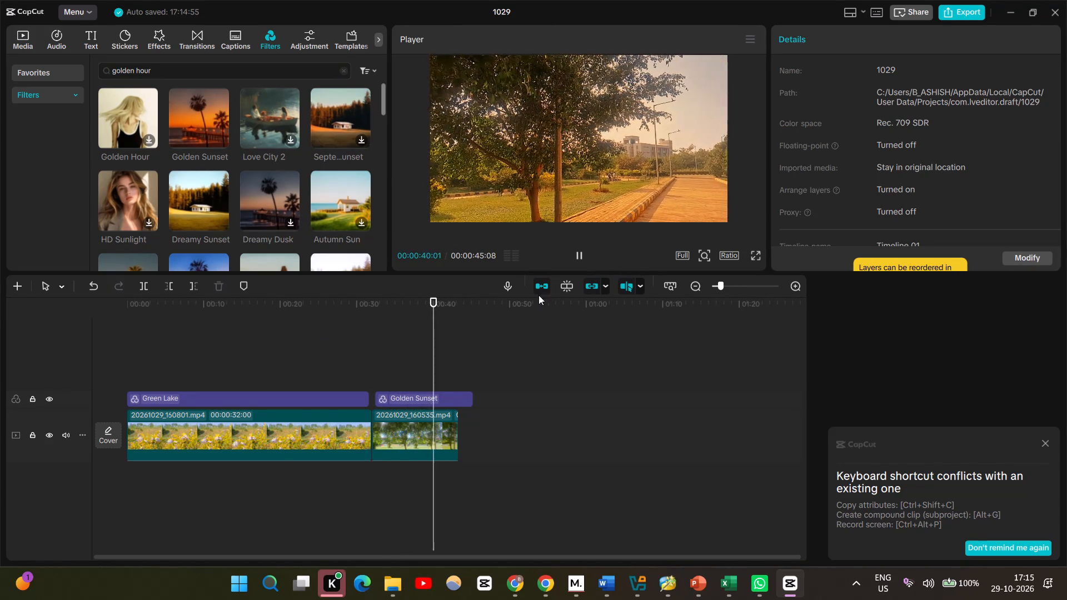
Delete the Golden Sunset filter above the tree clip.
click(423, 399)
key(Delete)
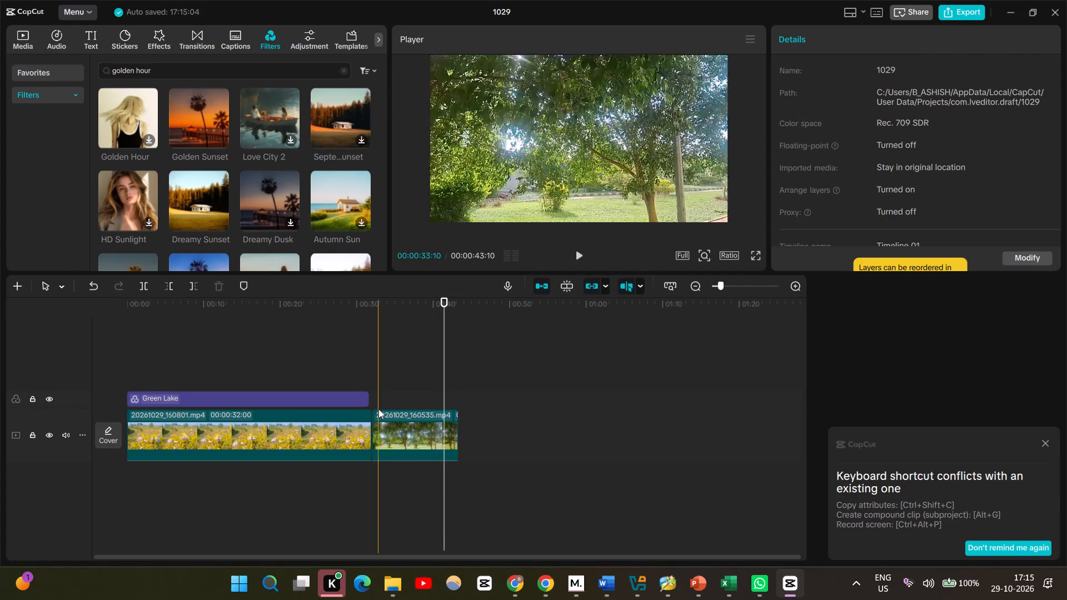
Place the playhead near the start of the tree clip and load the Golden Hour filter for a preview.
drag(369, 378, 383, 378)
click(383, 378)
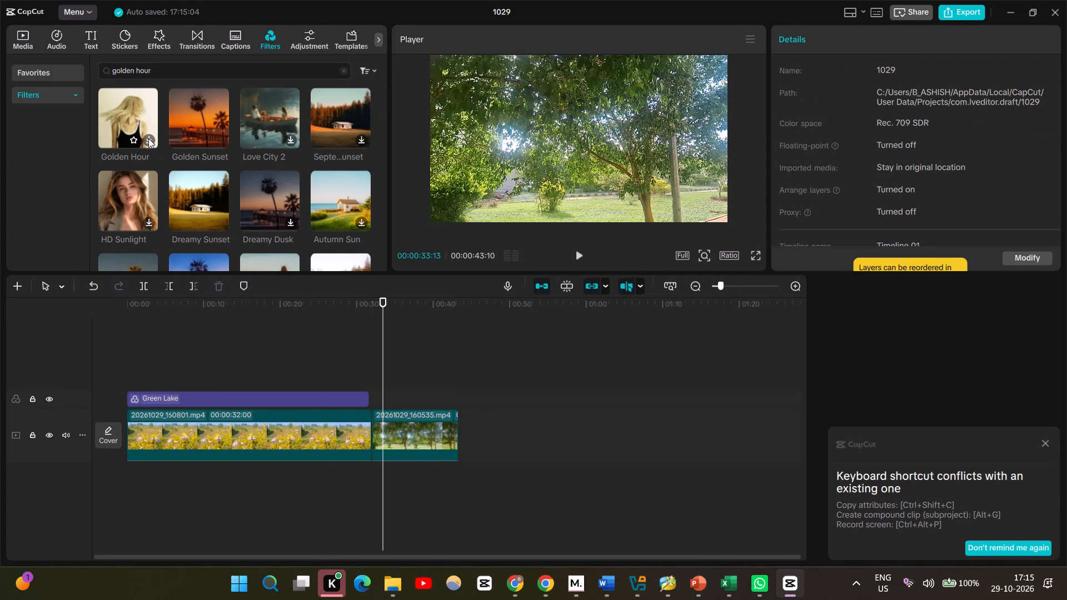
click(150, 138)
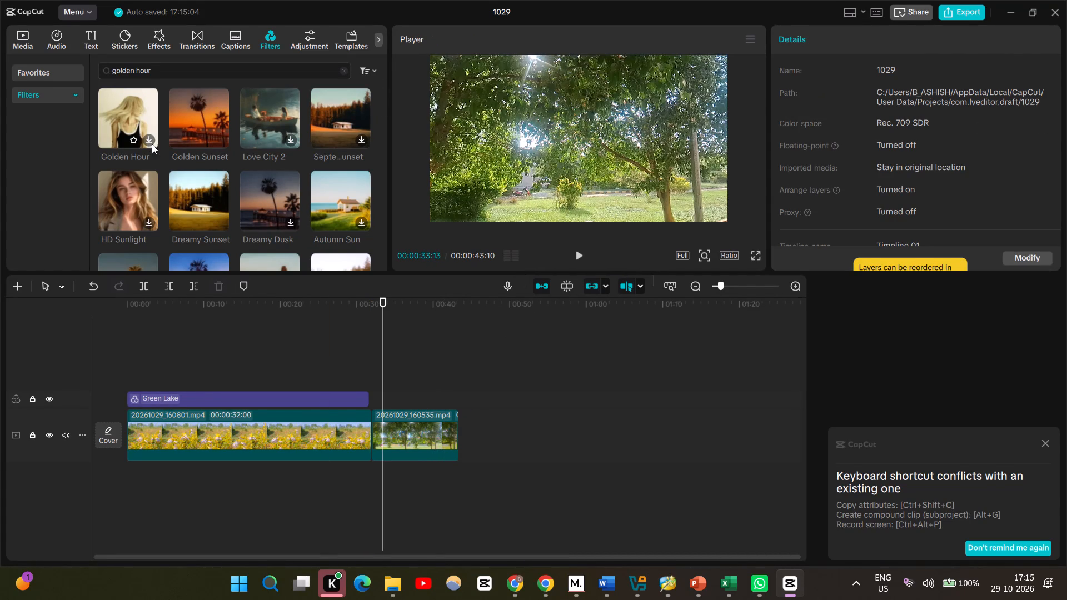
click(152, 144)
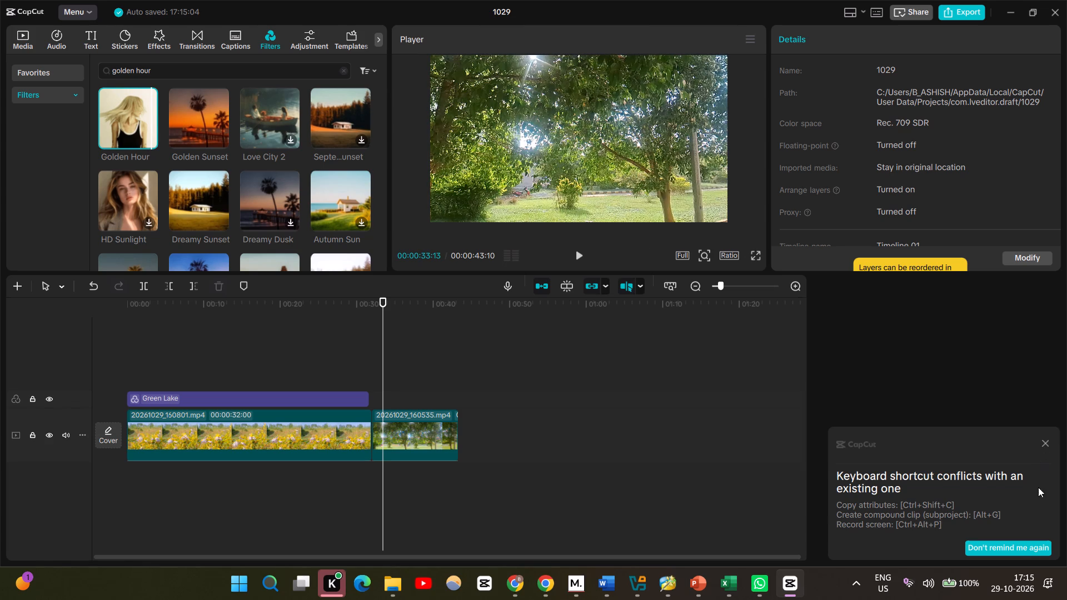
click(1045, 439)
Browse the golden hour filters and try out Dark Brown, HD Sunlight, Dreamy Sunset and Golden Sunset on the tree clip.
scroll(364, 141, down, 1)
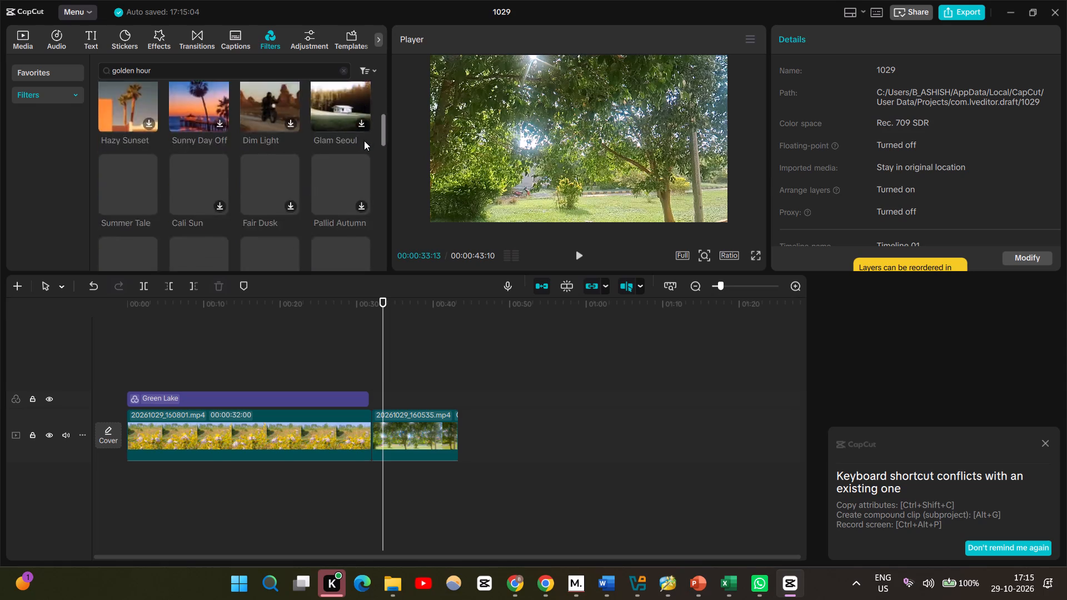
scroll(364, 141, down, 1)
scroll(364, 141, up, 1)
scroll(364, 141, down, 2)
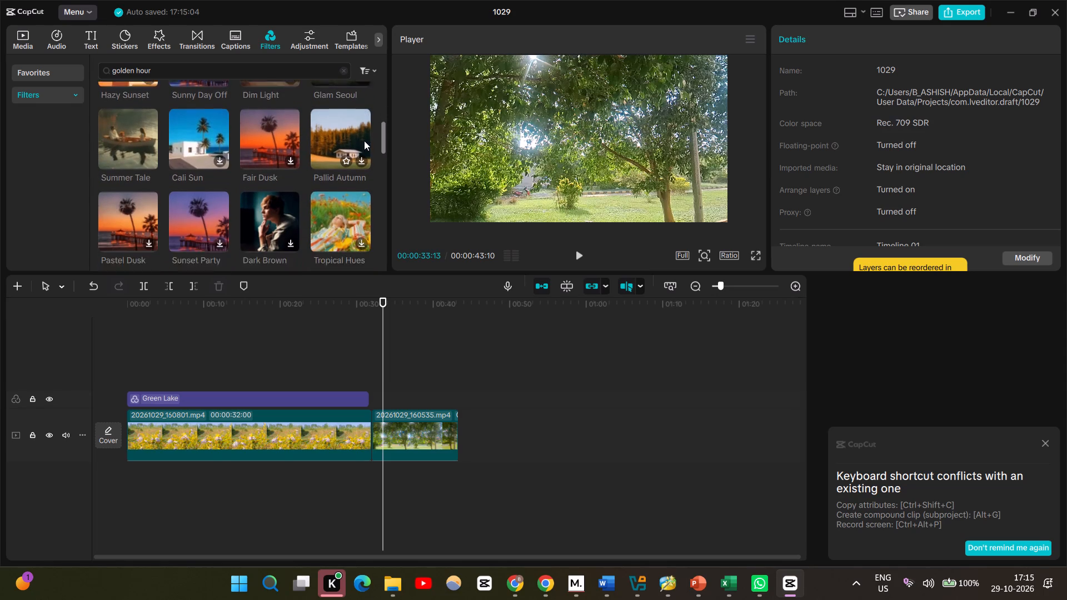
scroll(364, 141, down, 1)
click(291, 221)
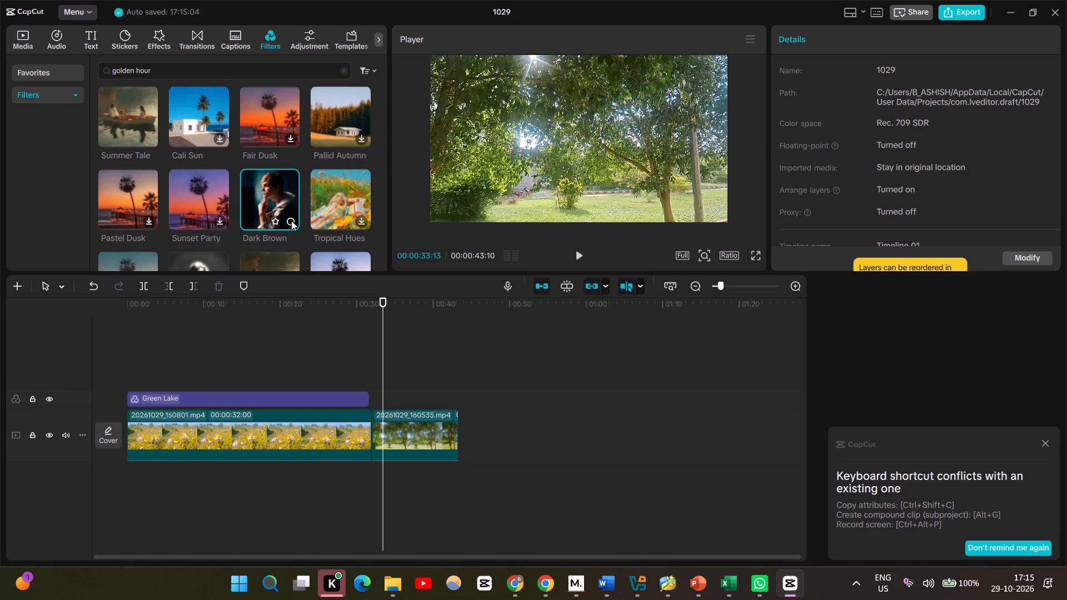
scroll(291, 221, up, 6)
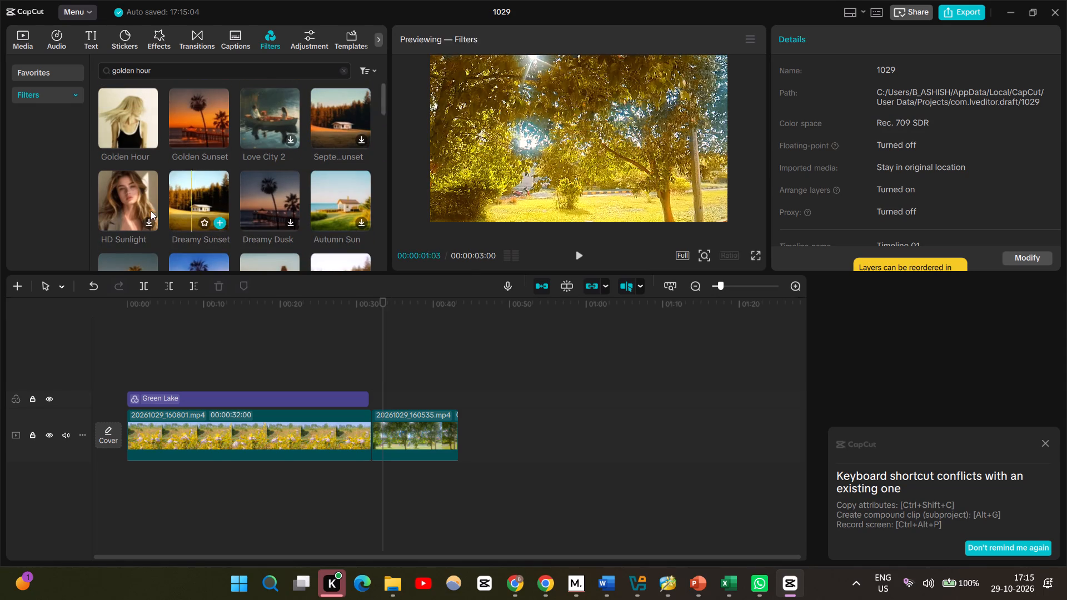
click(146, 219)
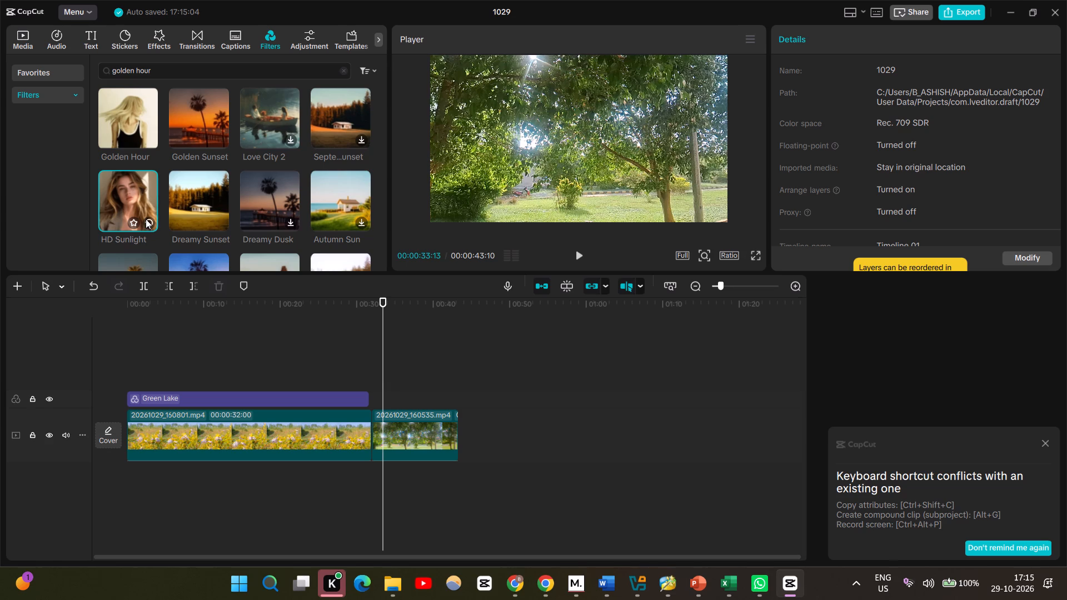
scroll(137, 211, down, 1)
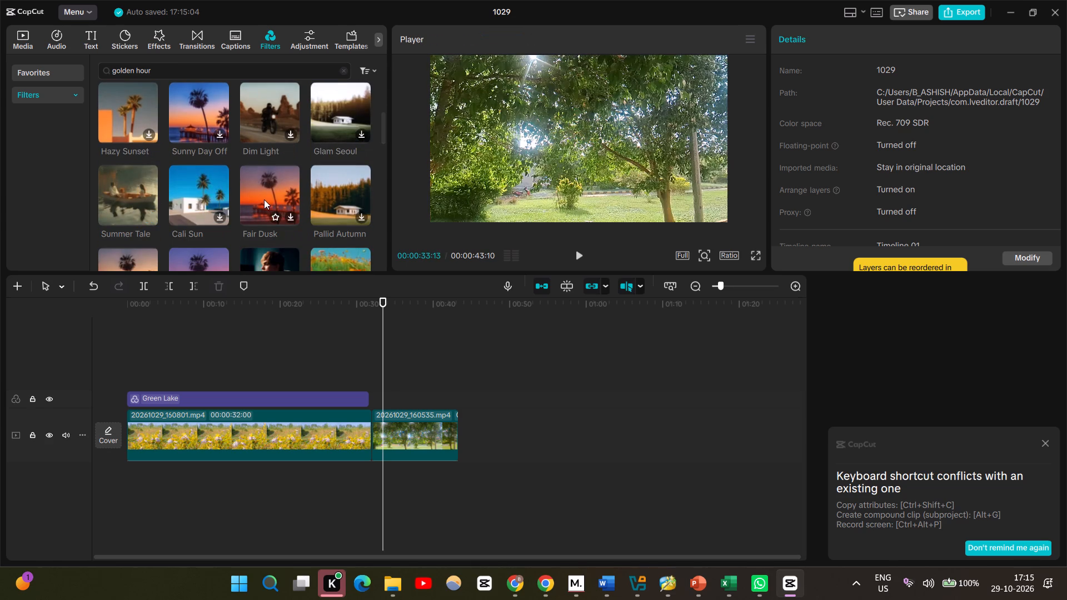
scroll(285, 163, up, 1)
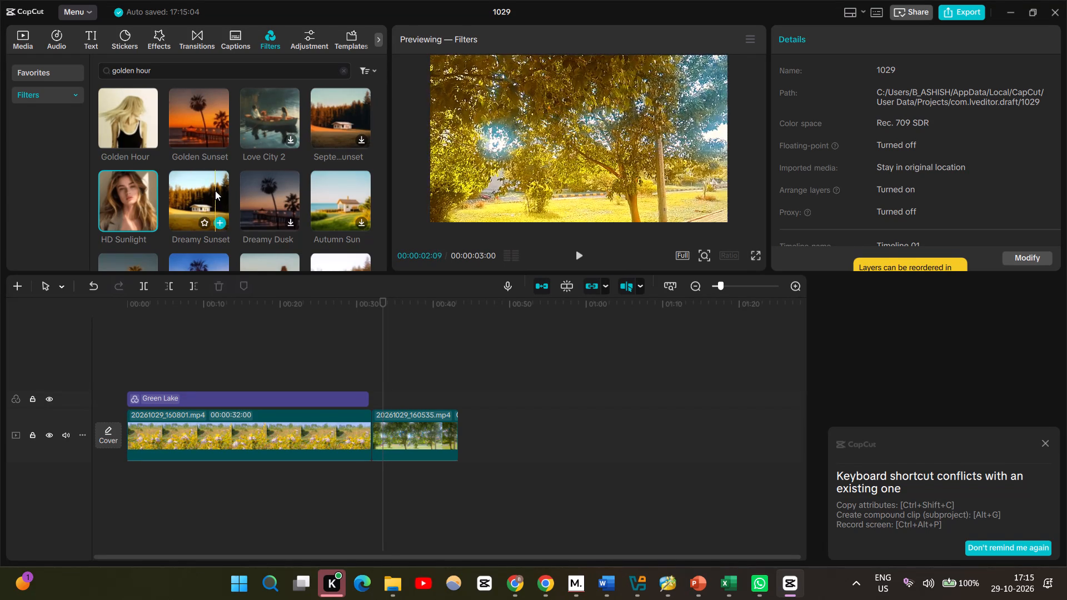
scroll(295, 193, up, 1)
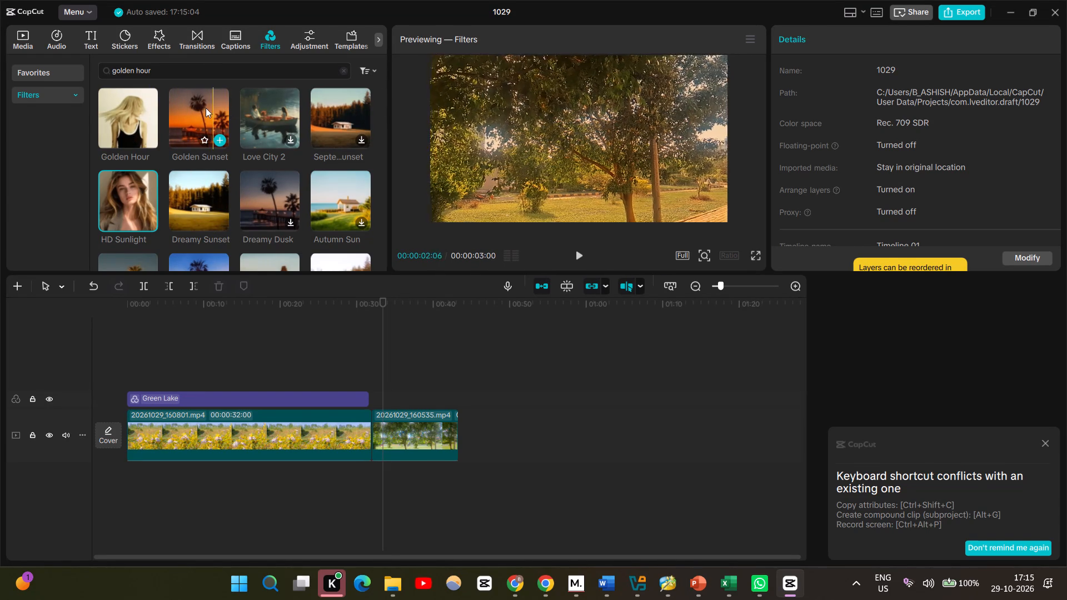
Add the Golden Sunset filter near the start of the tree clip, on its own track above Green Lake.
click(185, 111)
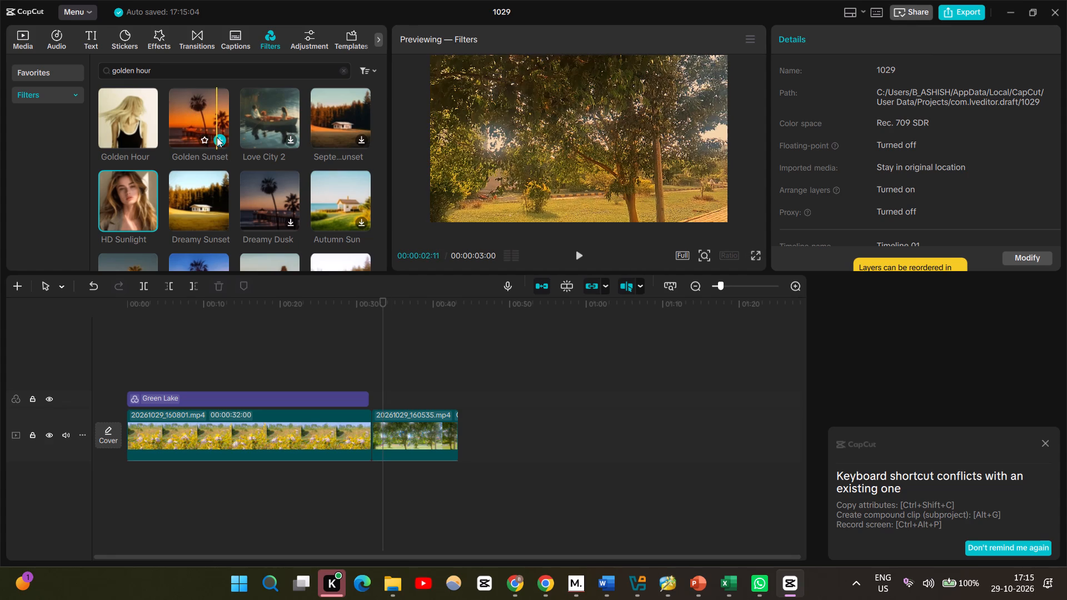
click(217, 137)
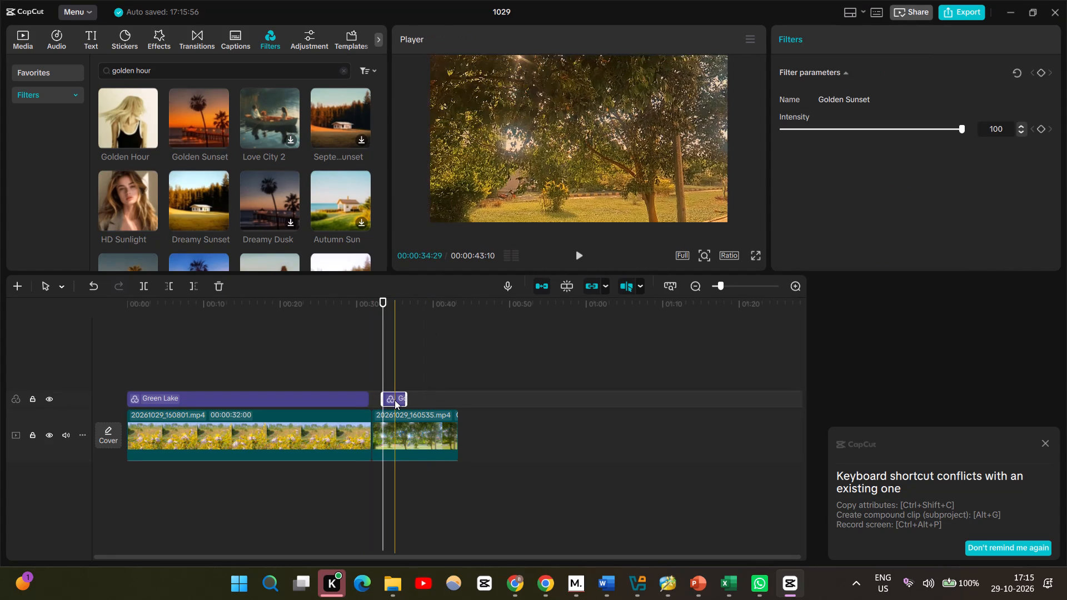
drag(395, 400, 387, 379)
Extend the Green Lake filter under Golden Sunset to the end of the tree clip, previewing the combined filters along the way.
click(358, 394)
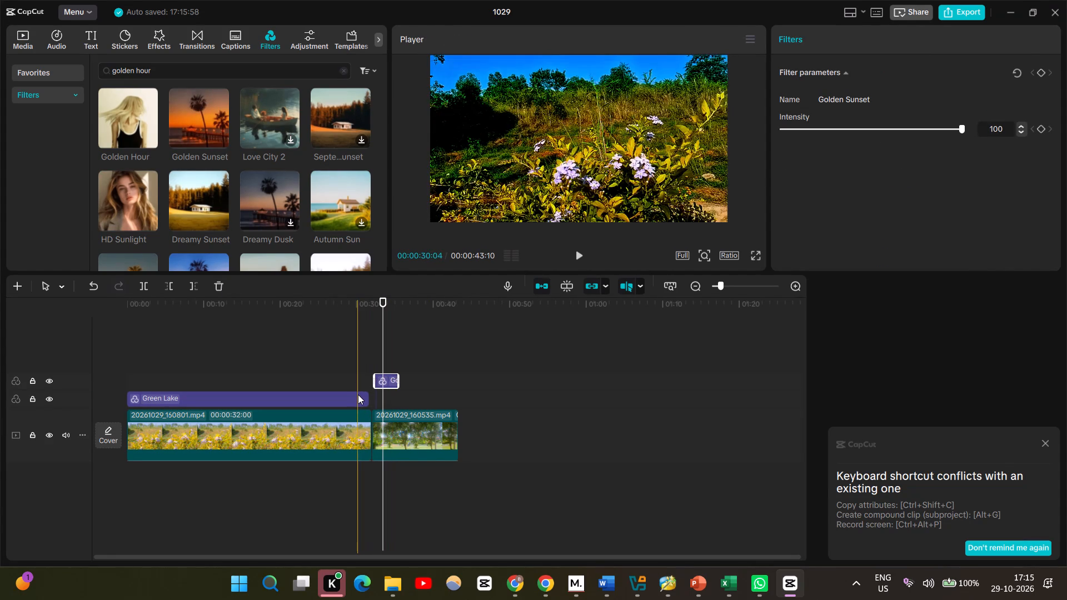
drag(371, 403, 401, 402)
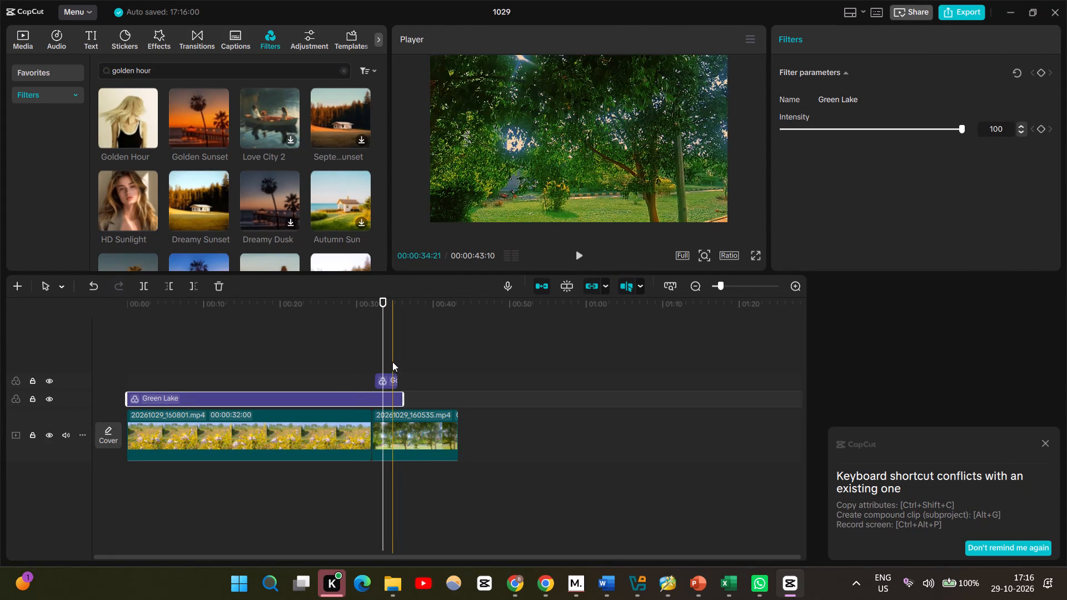
key(space)
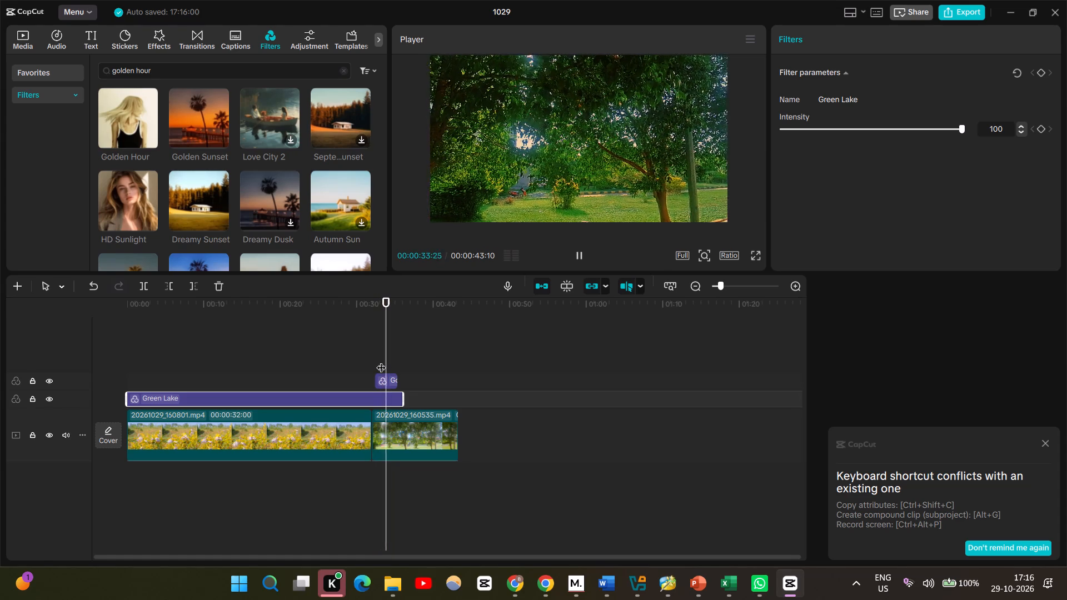
key(space)
drag(401, 400, 457, 402)
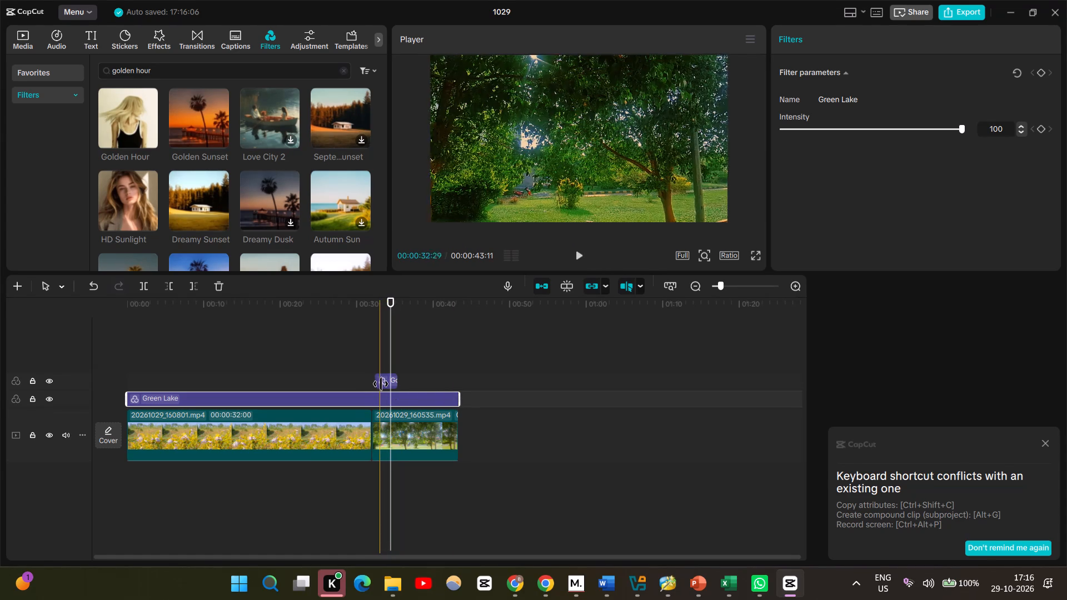
Move the Golden Sunset filter back over the flower clip, starting at about 25 seconds.
click(381, 384)
drag(387, 382, 331, 378)
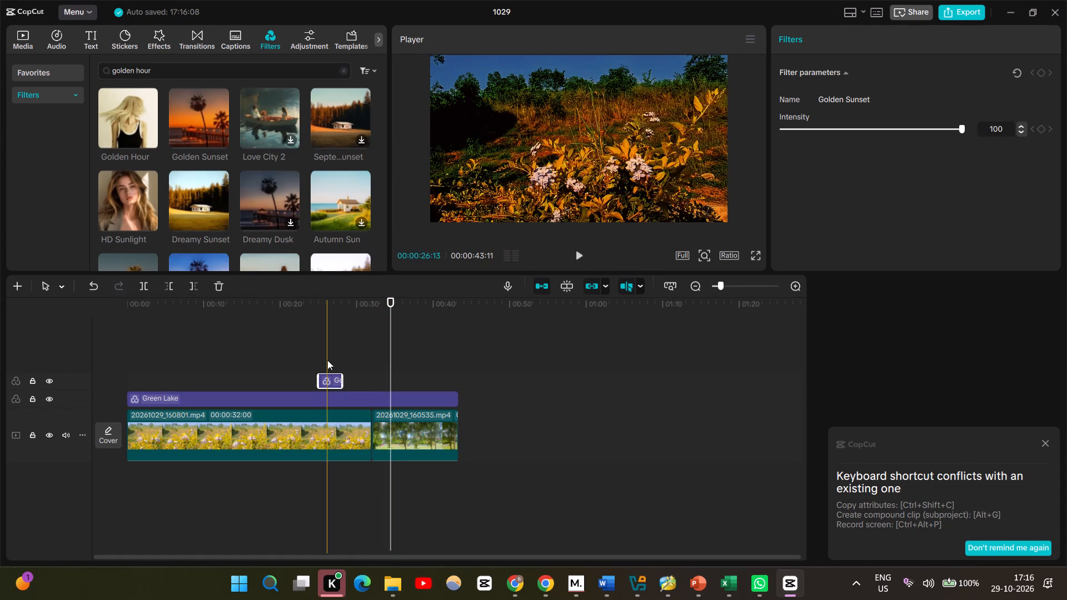
Move the Golden Sunset filter onto the tree clip, starting at about 33 seconds, and extend it past the clip's end.
click(327, 357)
drag(331, 386, 369, 388)
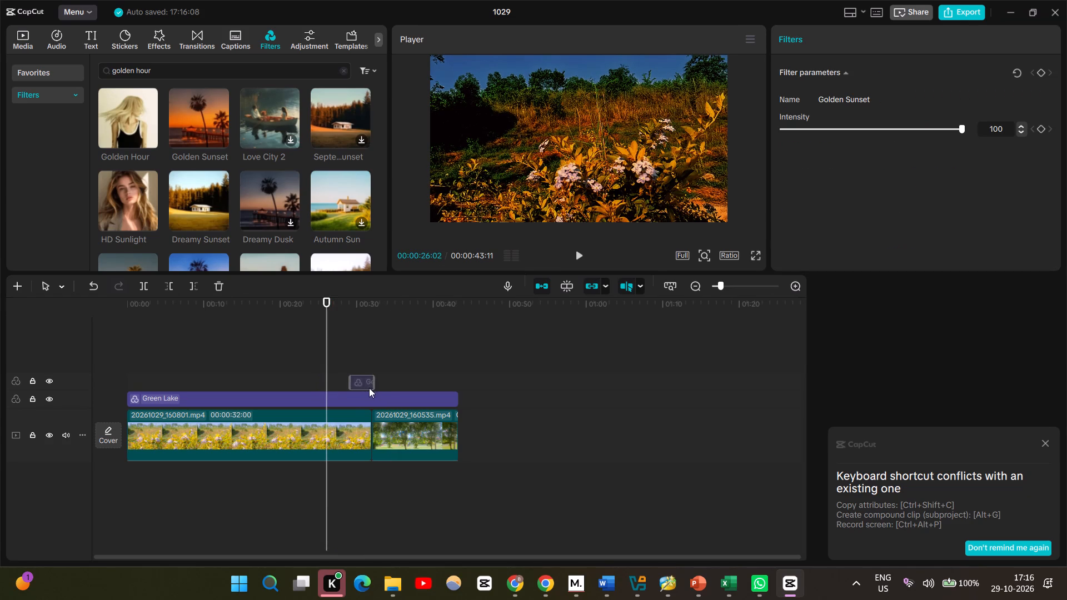
drag(369, 388, 391, 389)
drag(401, 386, 457, 382)
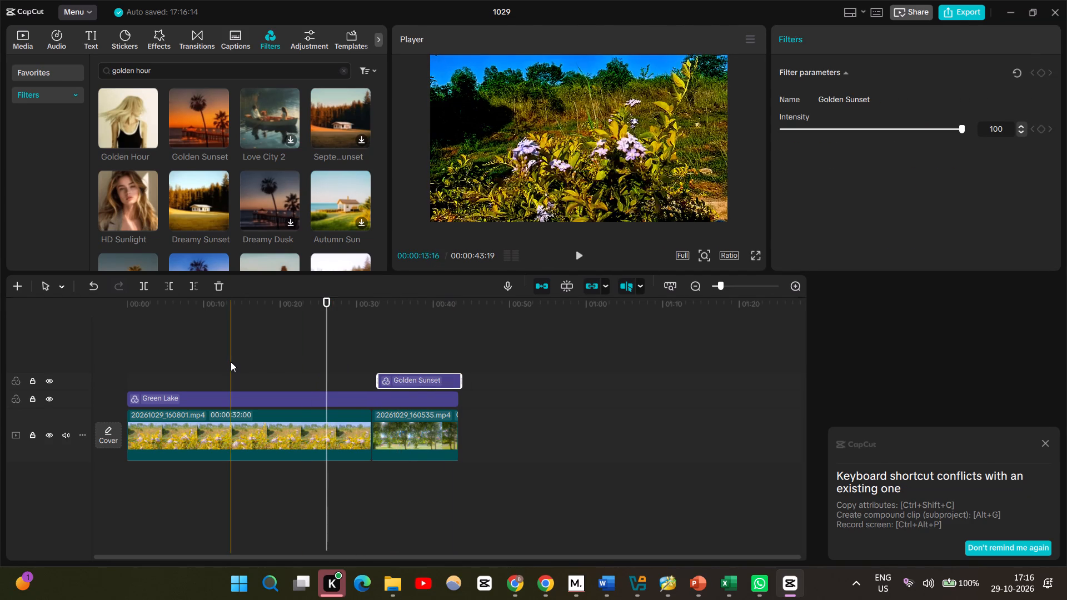
Review the filtered video full screen from about 13 seconds, and replay the changeover from the flower clip to the tree clip.
click(231, 362)
key(space)
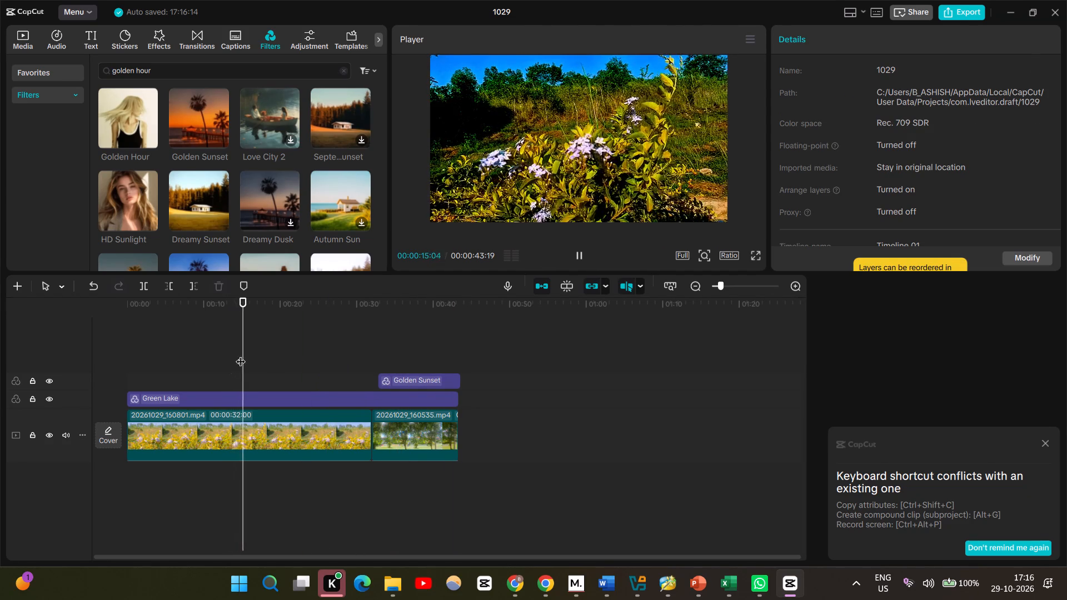
click(758, 259)
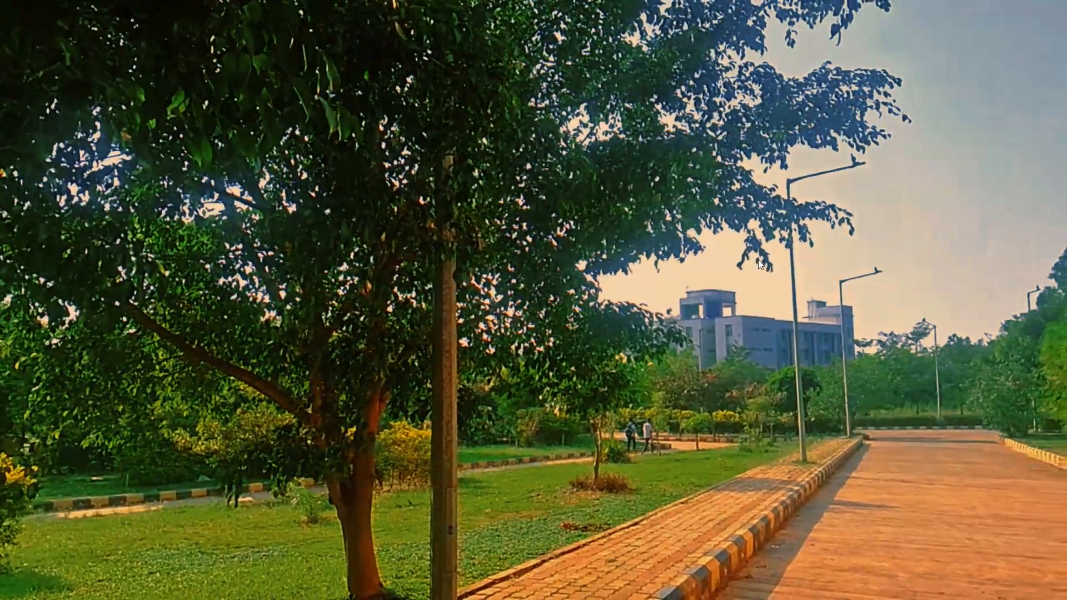
key(Escape)
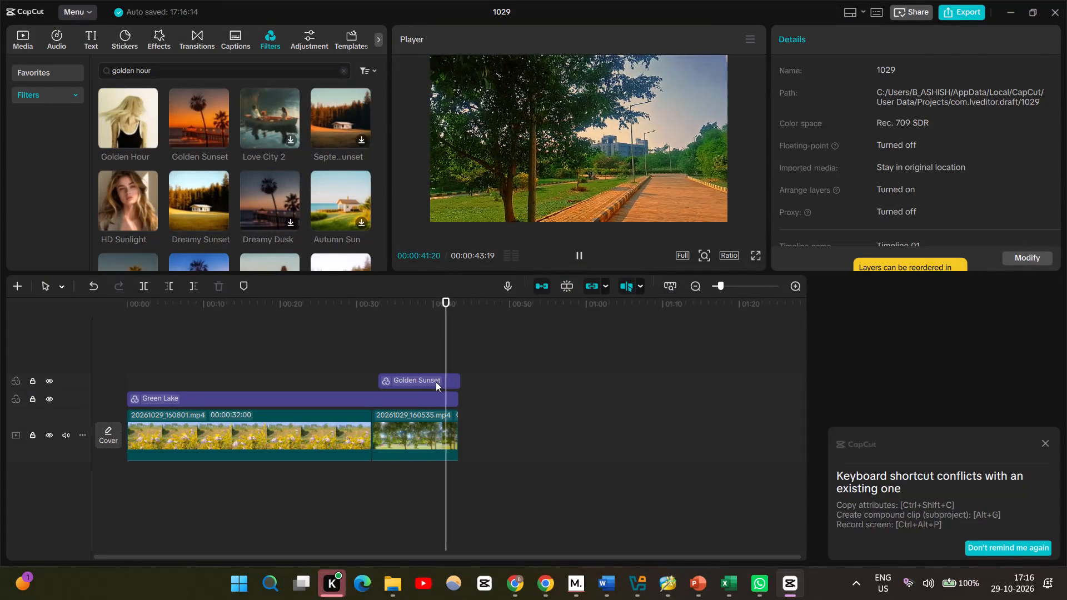
click(436, 382)
click(375, 363)
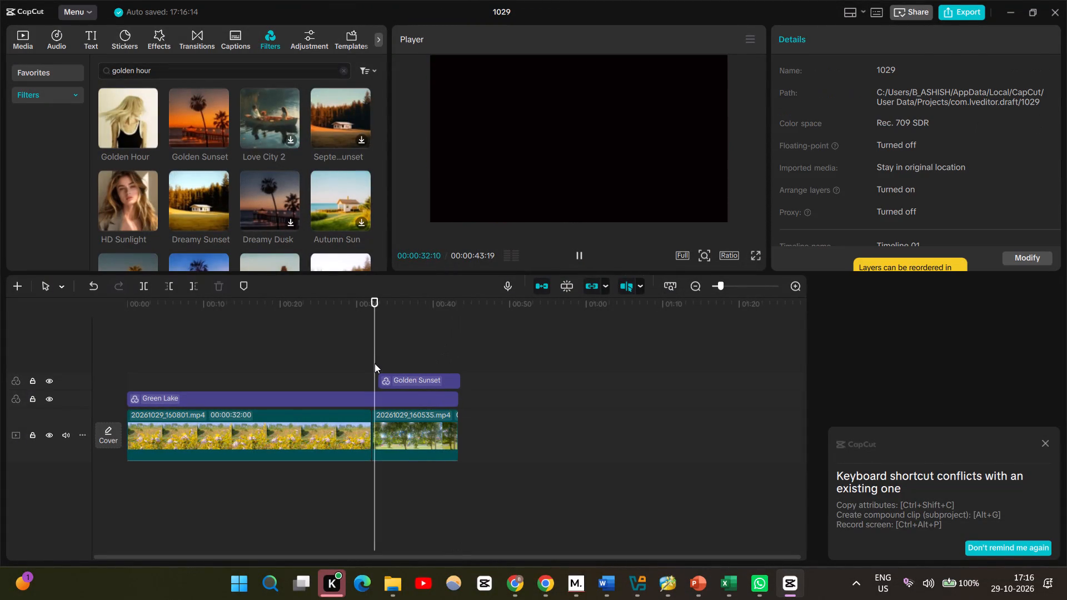
key(space)
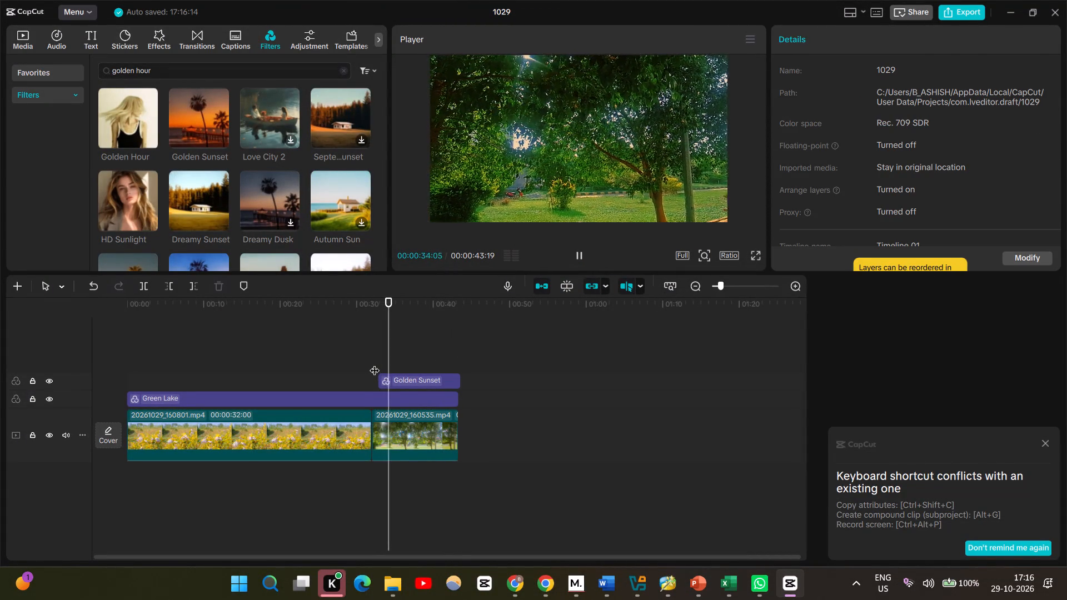
Extend the start of the Golden Sunset filter back to the beginning of the tree clip and check it in full-screen playback.
click(381, 385)
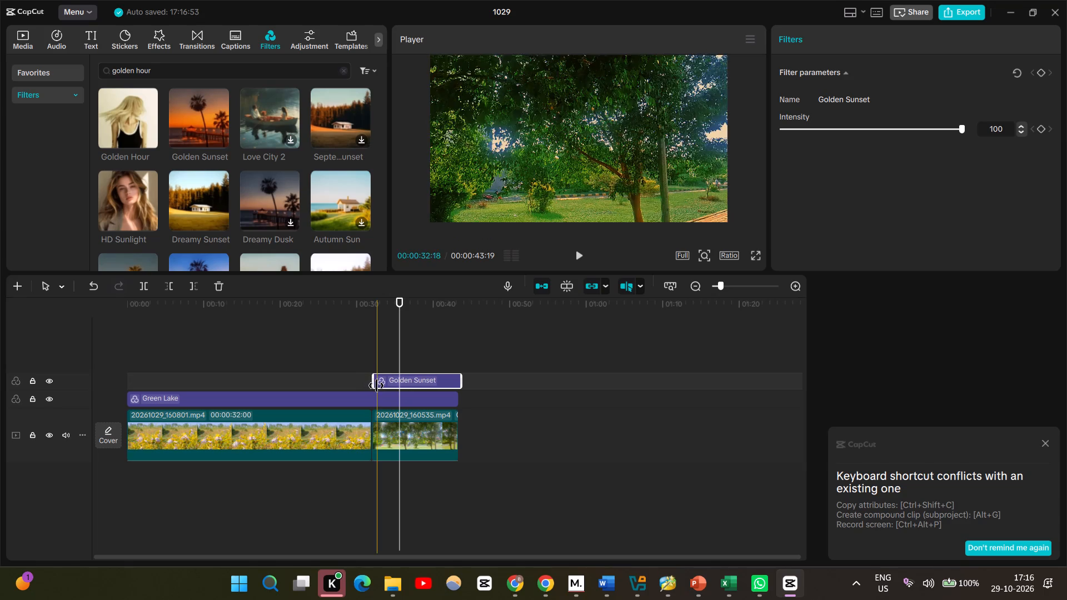
click(367, 377)
key(space)
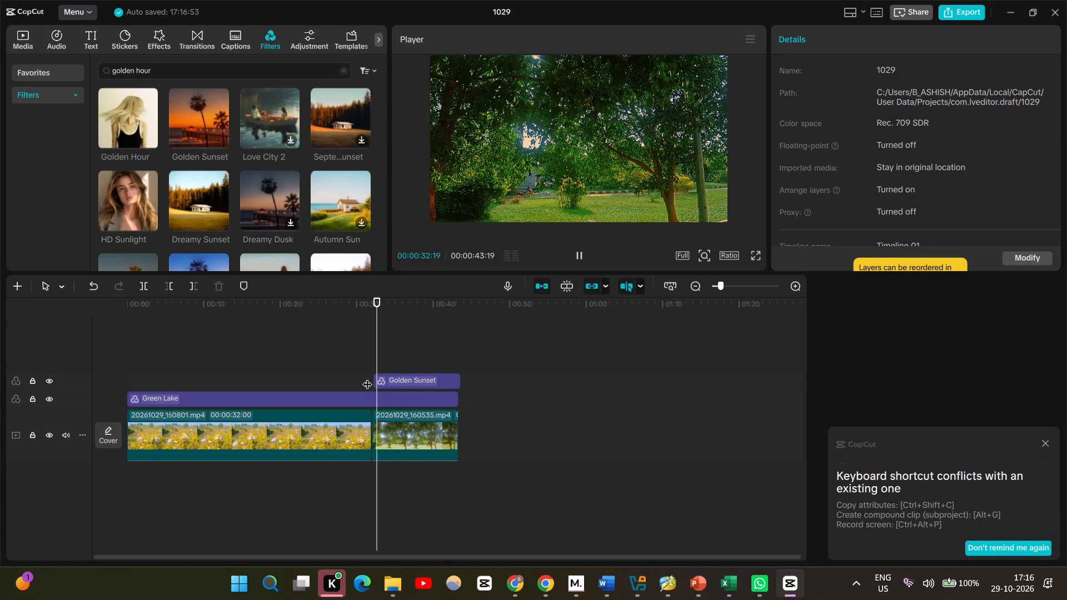
click(751, 259)
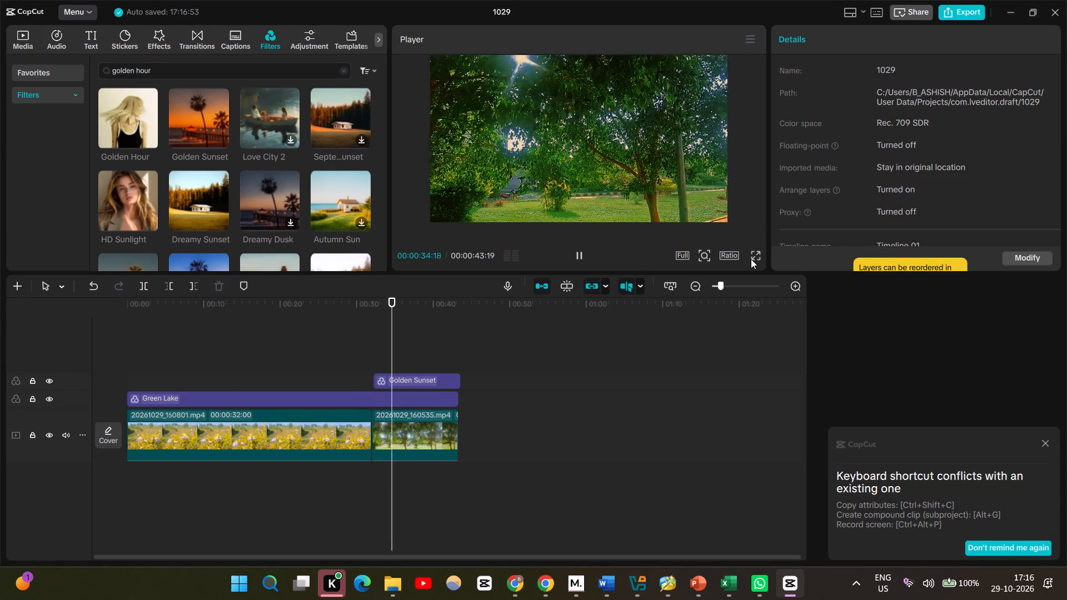
click(756, 257)
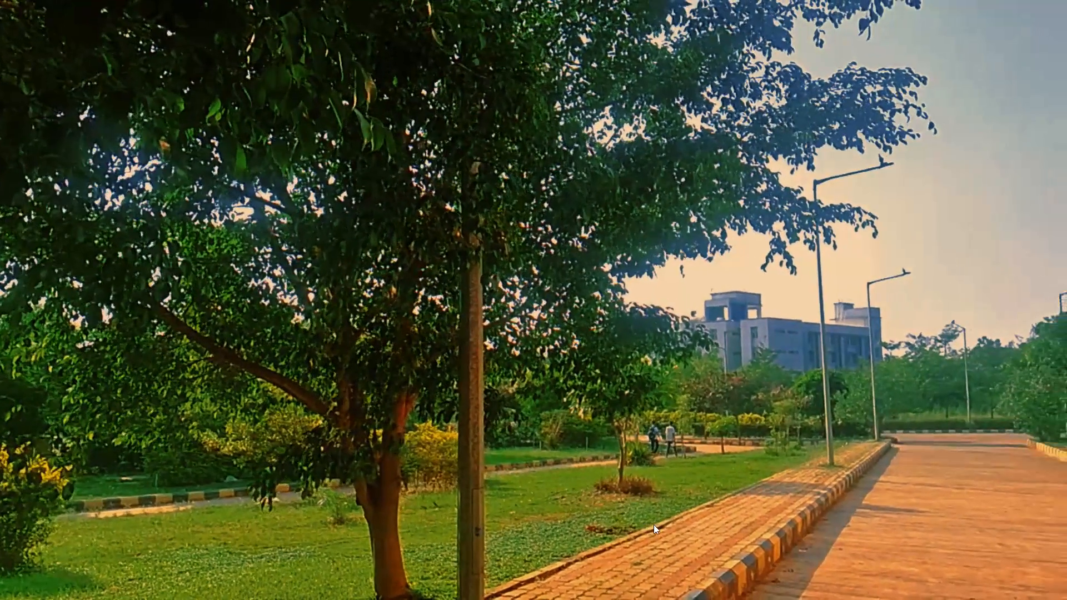
key(Escape)
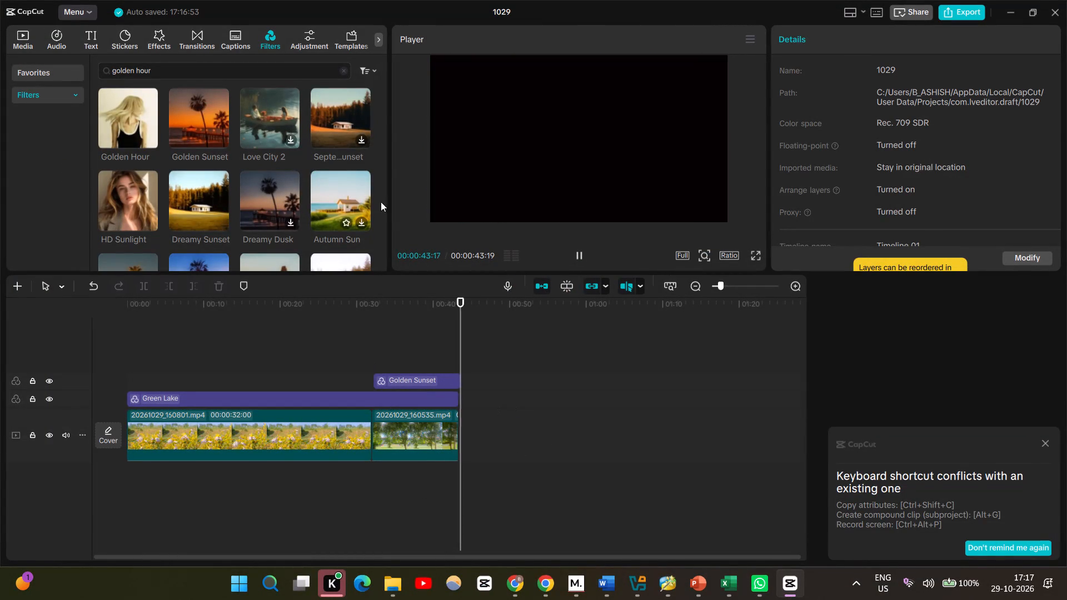
Briefly replay the opening of the flower clip and return the playhead to the start of the timeline.
click(248, 331)
drag(248, 331, 67, 343)
key(space)
key(space)
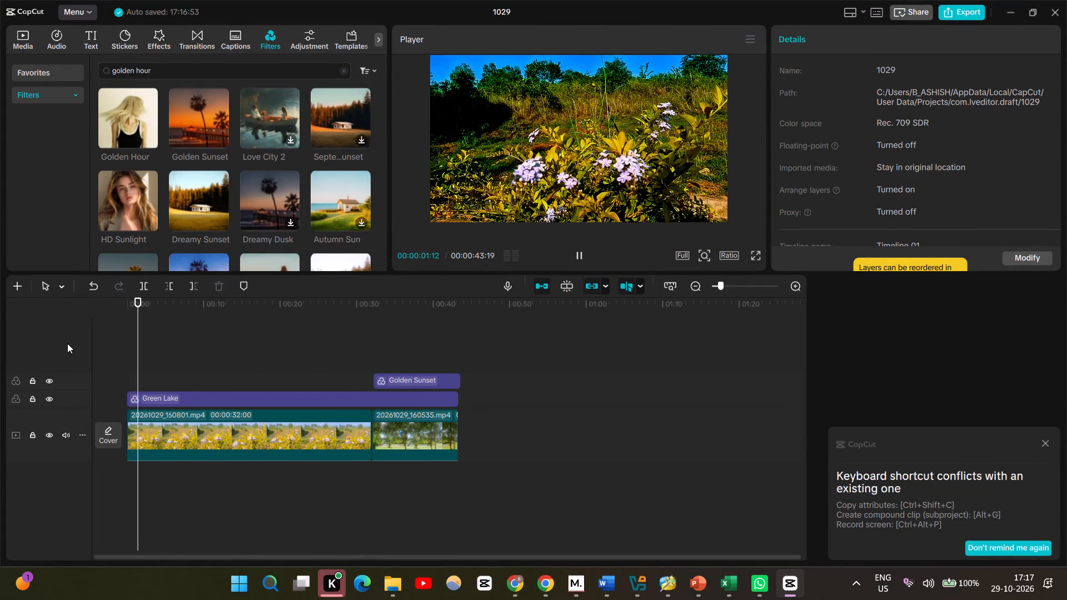
drag(138, 298, 80, 309)
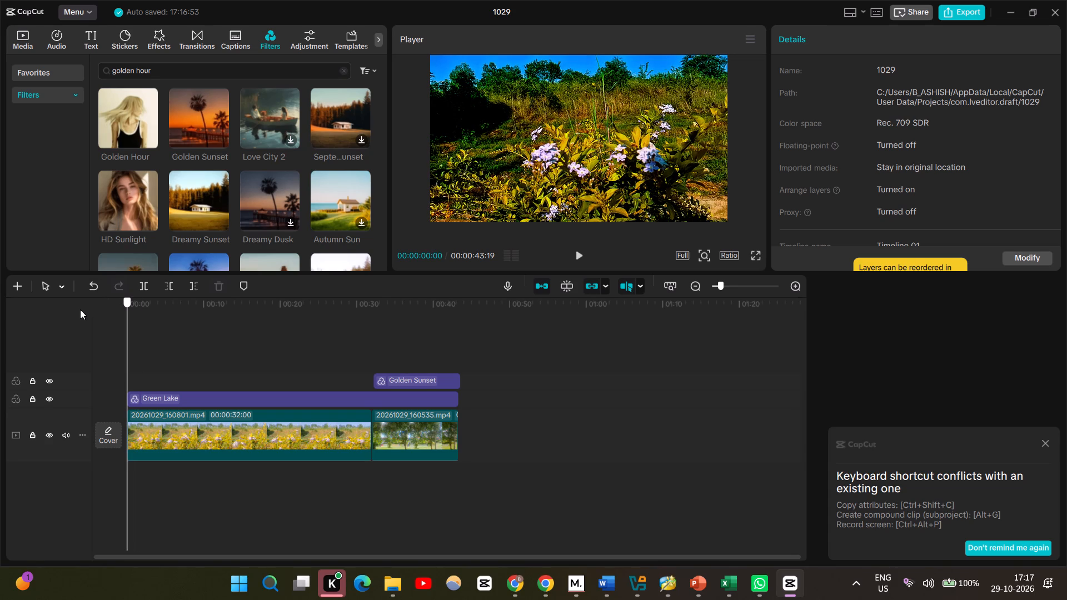
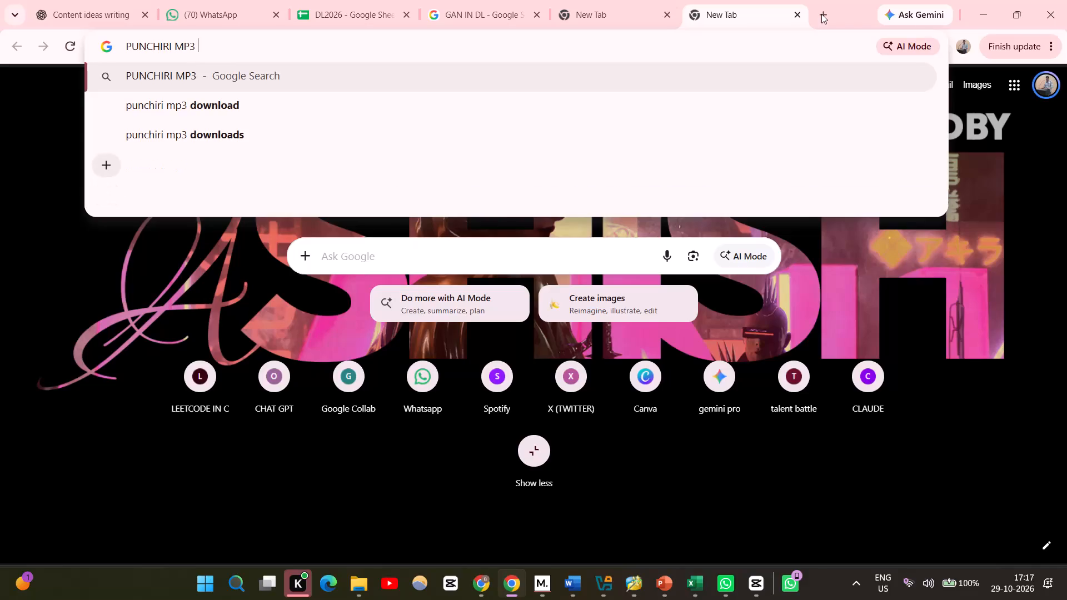
Search the web for a Punchiri MP3 download and download the song from KoshalWorld.
key(Return)
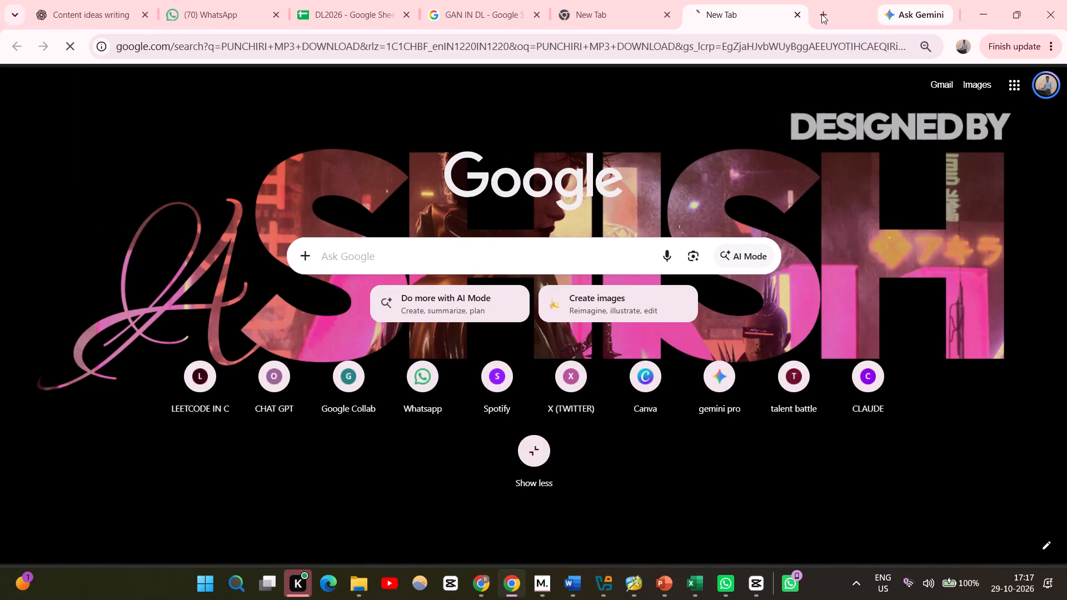
click(308, 214)
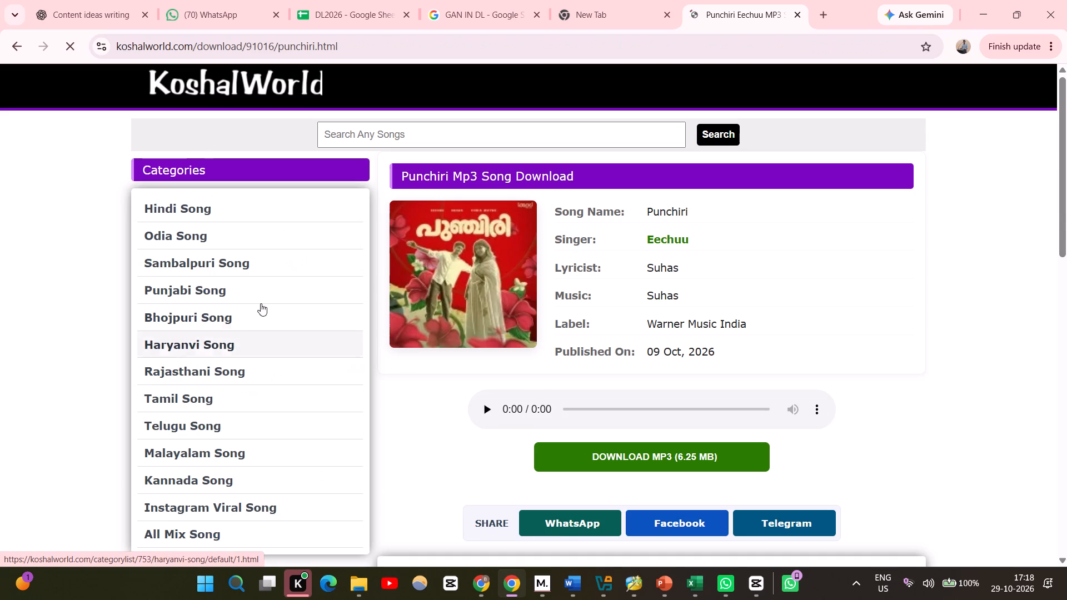
click(635, 457)
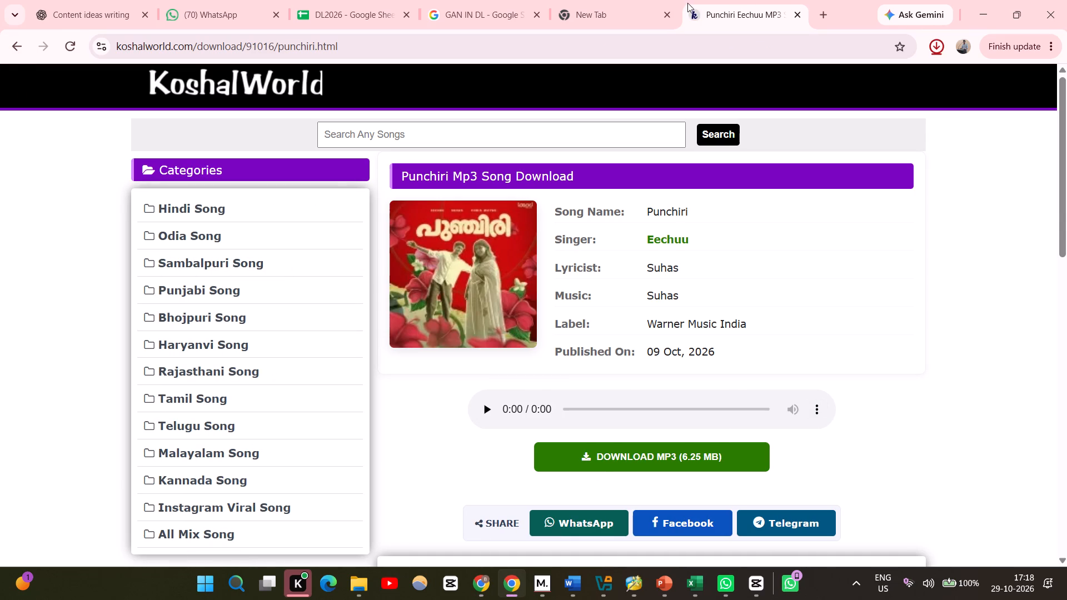
Switch to CapCut and import Punchiri(KoshalWorld.Com).mp3 from the Downloads folder into the project media.
click(754, 582)
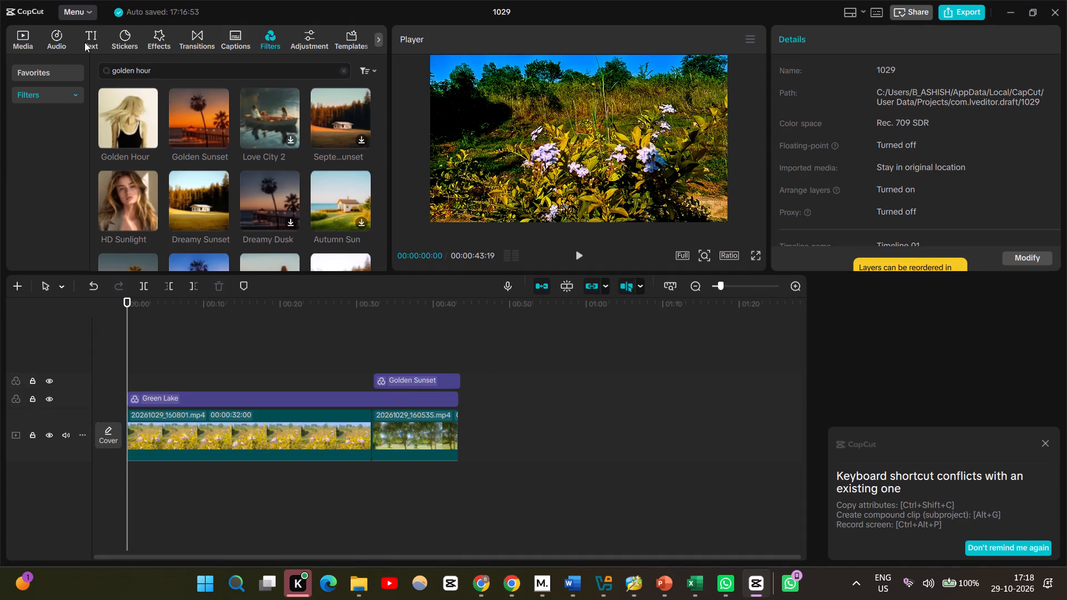
click(59, 33)
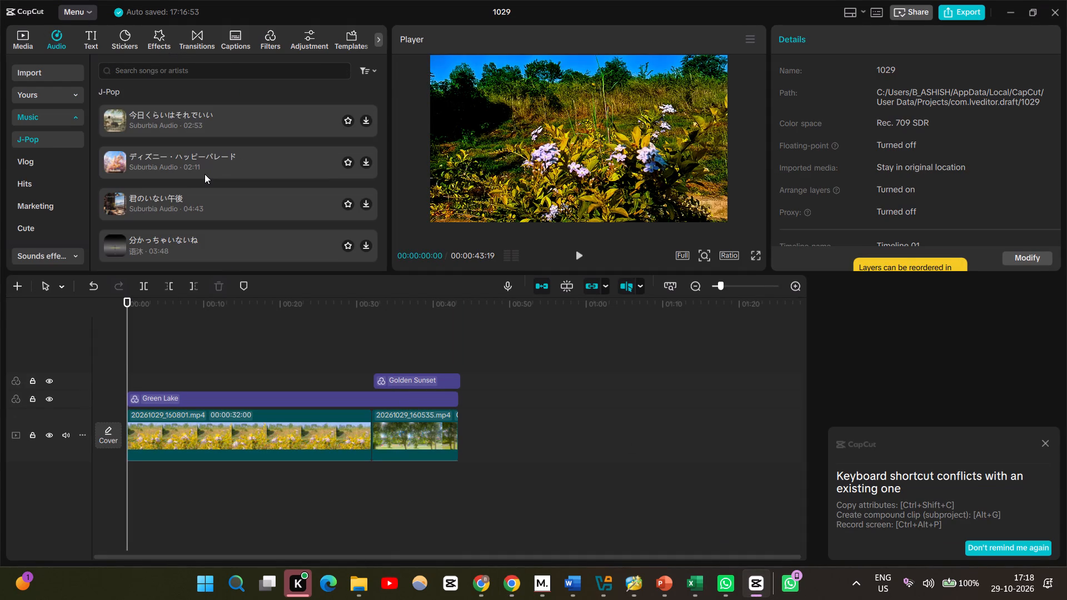
scroll(63, 194, down, 3)
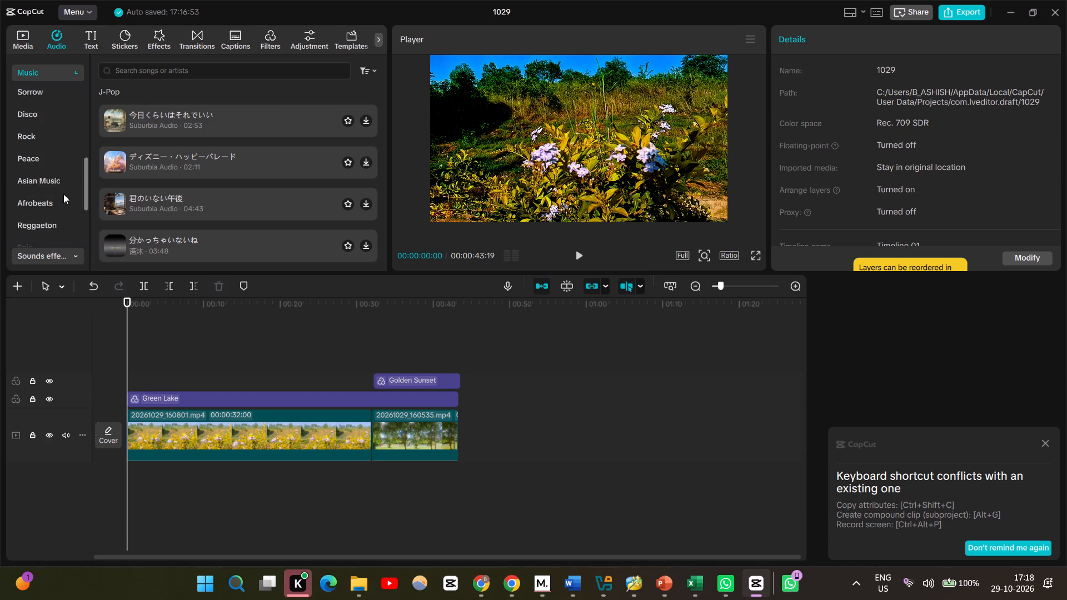
scroll(63, 194, down, 2)
scroll(63, 194, up, 10)
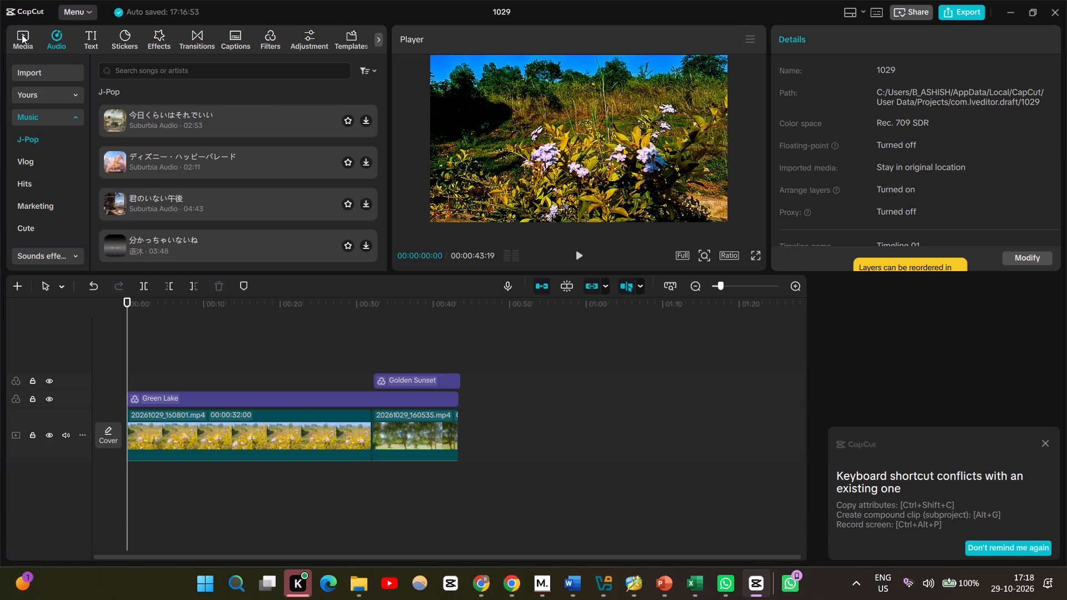
click(22, 34)
click(122, 79)
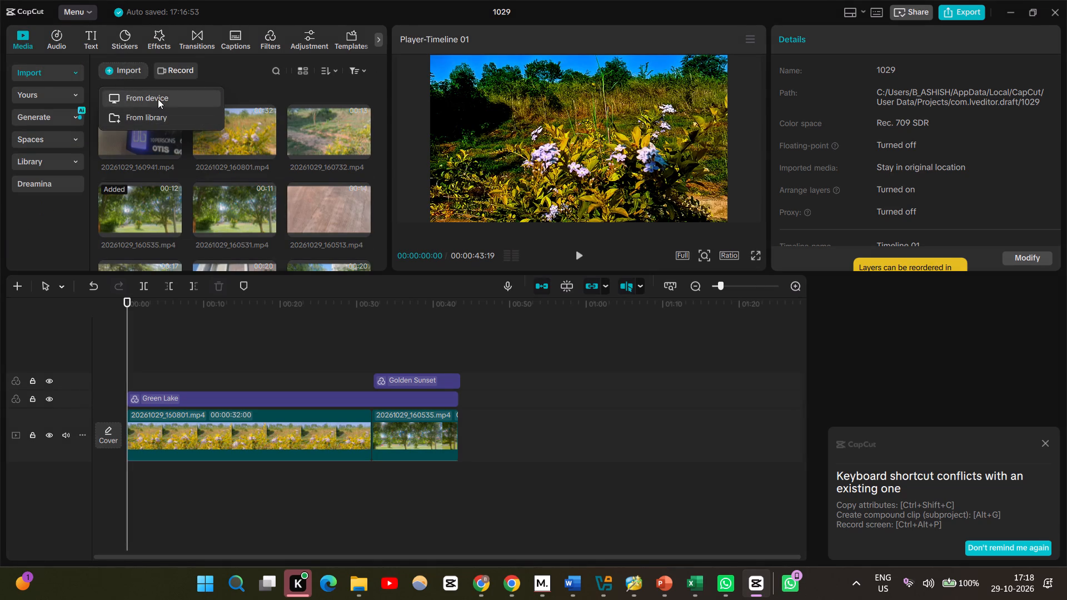
click(158, 98)
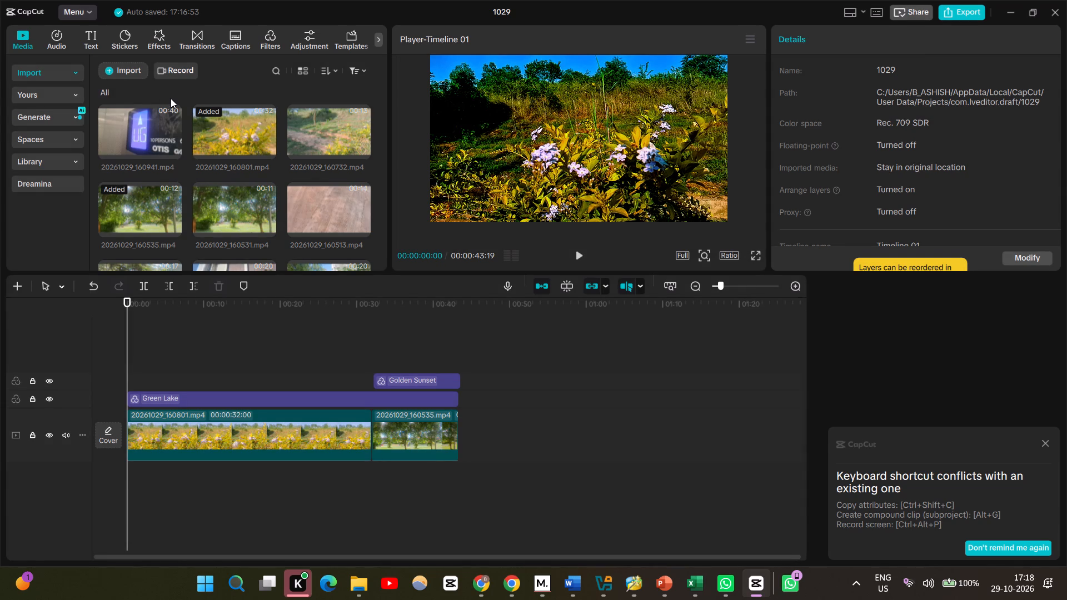
click(145, 116)
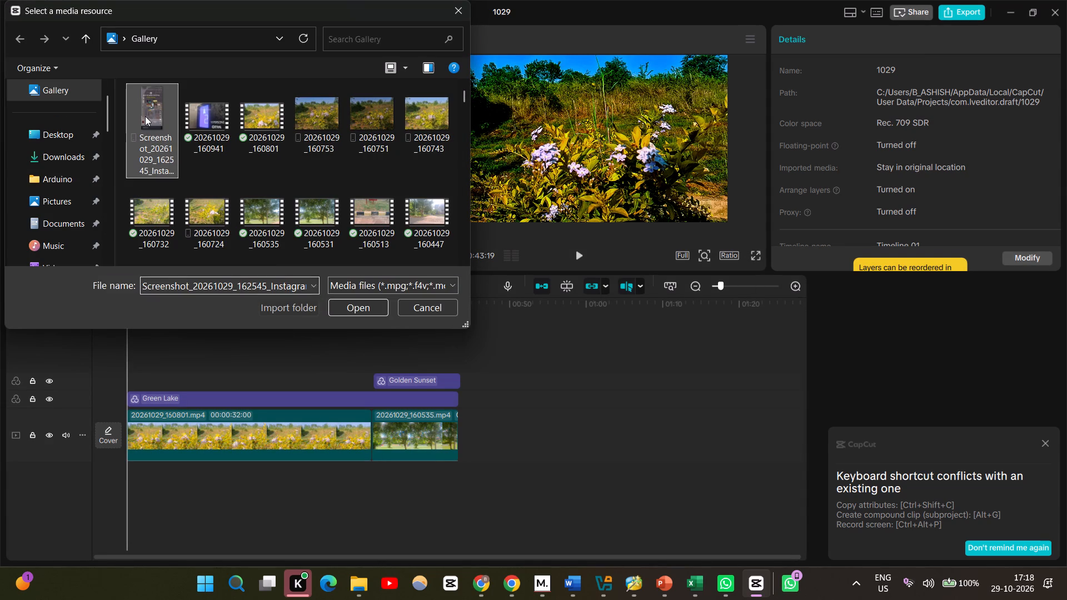
scroll(145, 116, up, 3)
click(65, 162)
click(152, 118)
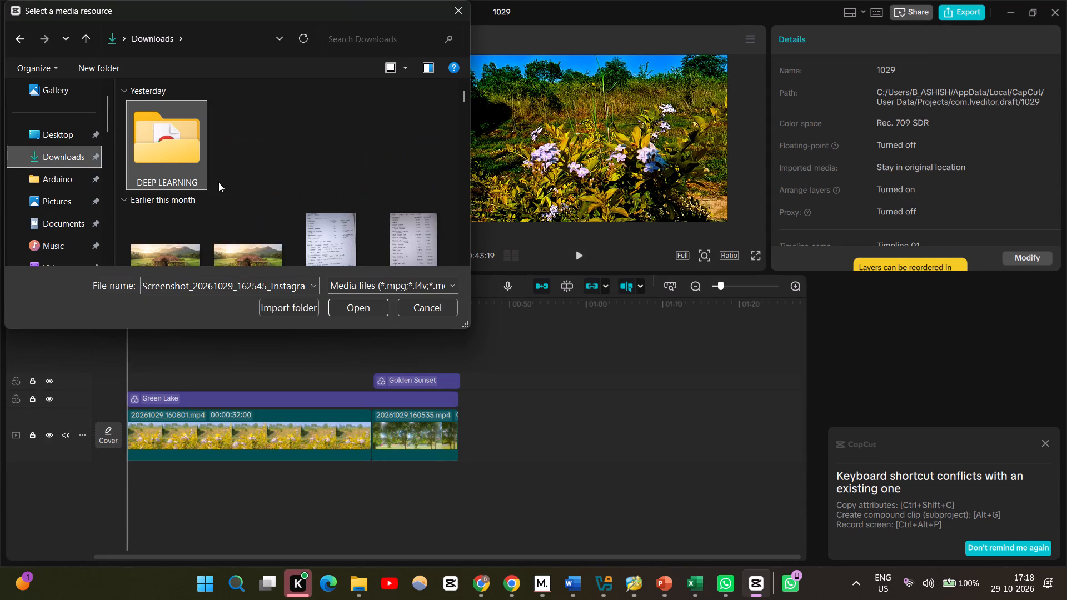
click(178, 148)
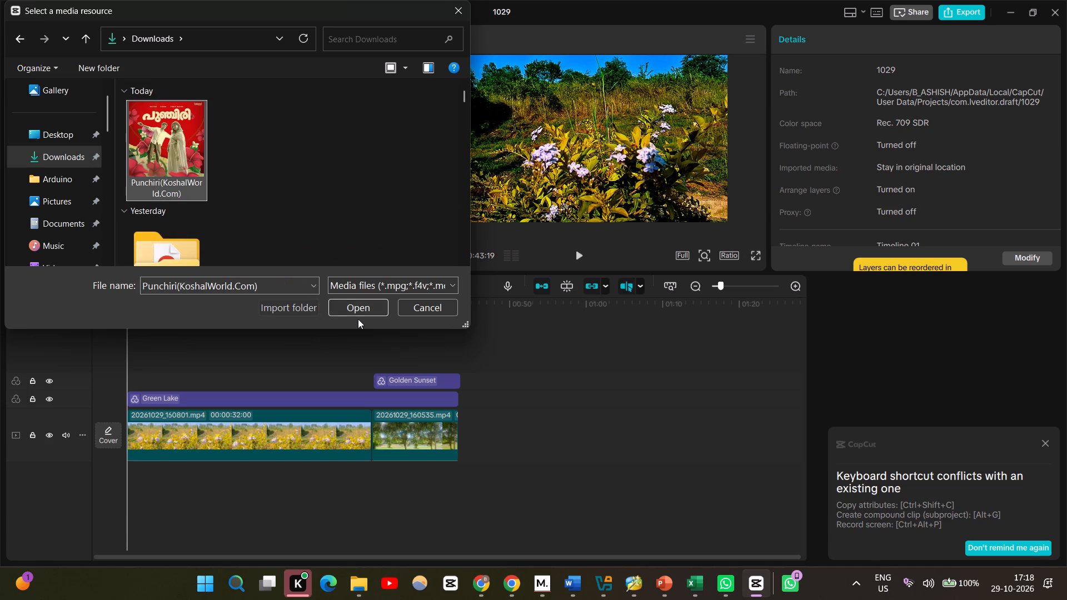
click(360, 313)
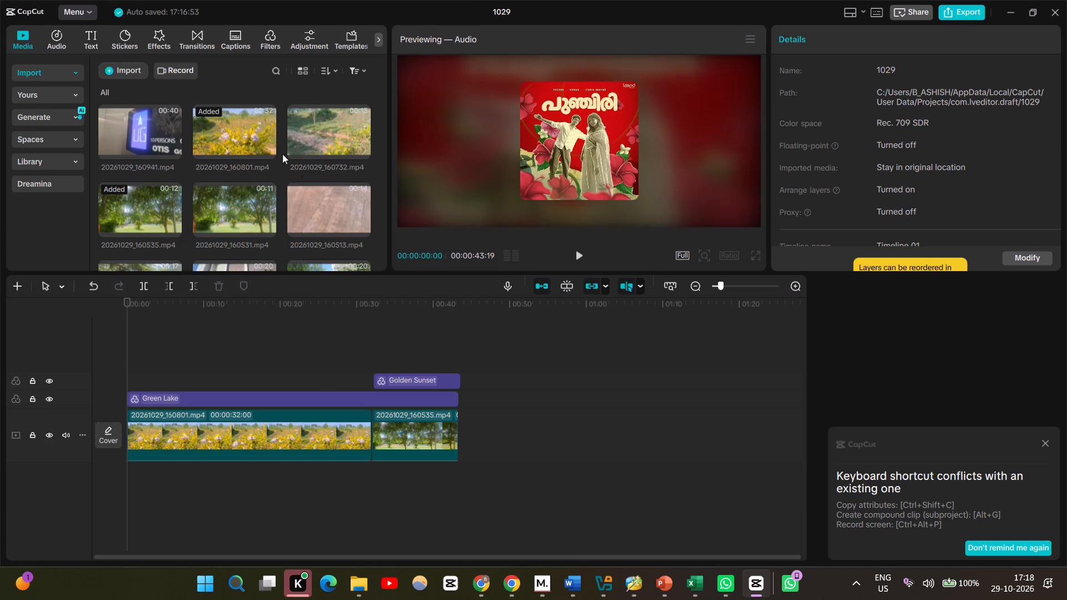
Place the Punchiri song on the timeline starting at 00:00 and play the video with it full screen from the beginning.
drag(308, 218, 162, 367)
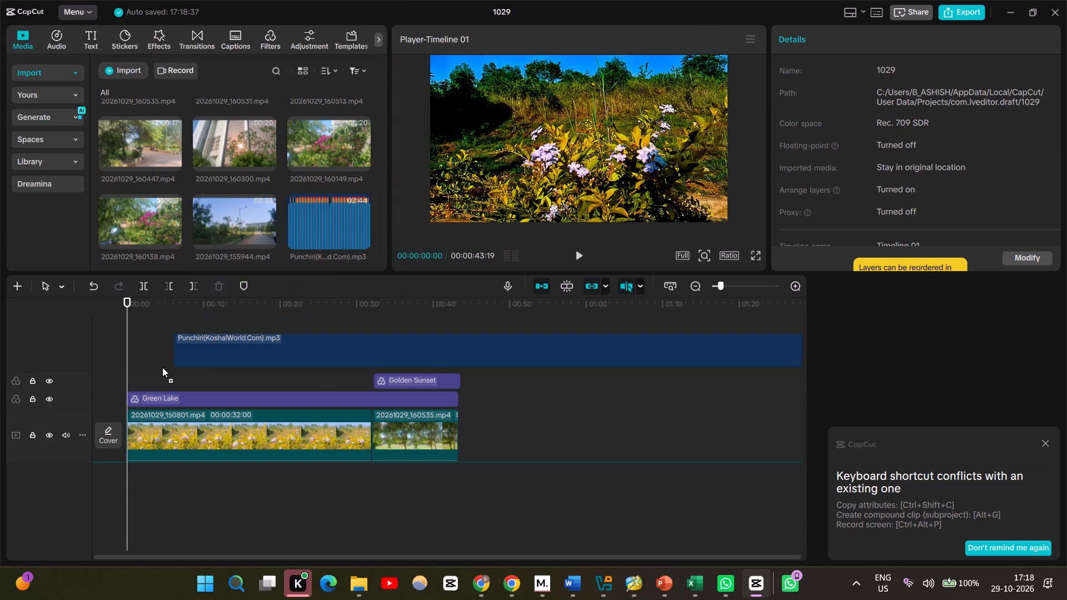
drag(162, 367, 122, 369)
drag(153, 363, 128, 366)
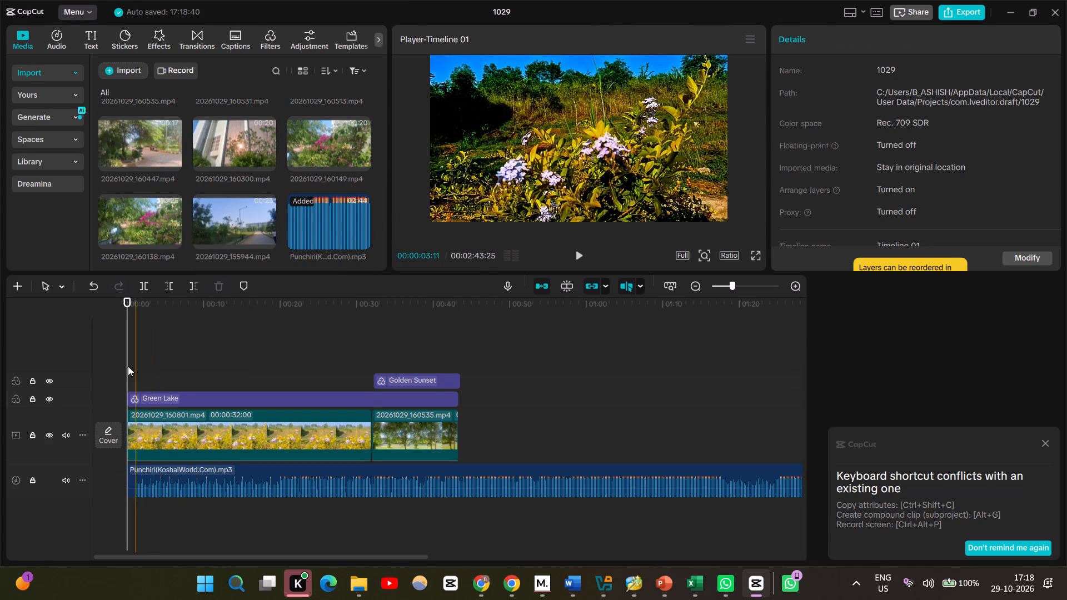
drag(128, 366, 93, 366)
key(space)
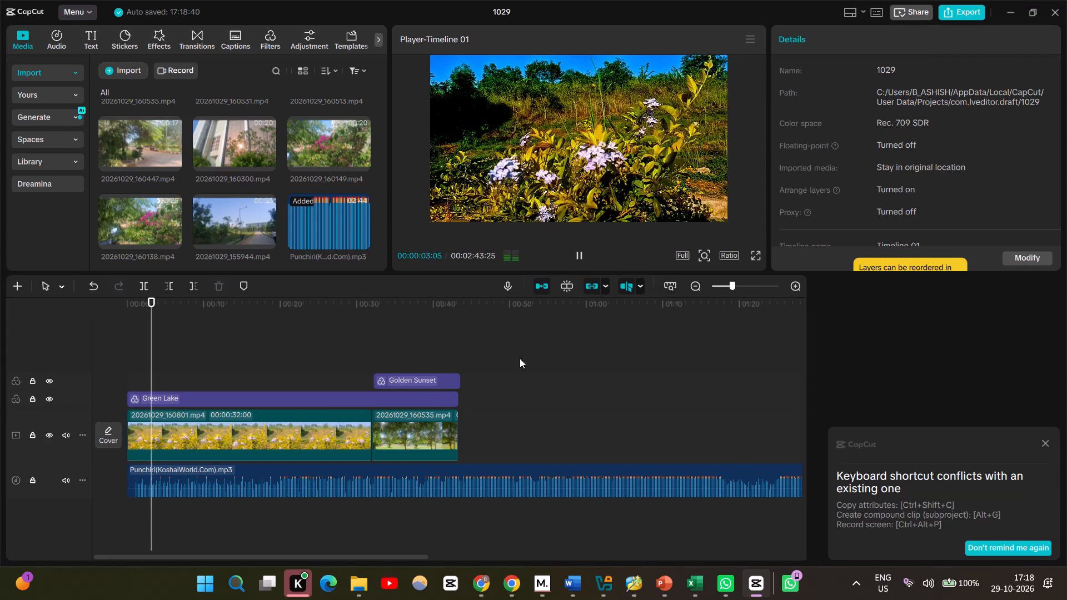
click(752, 254)
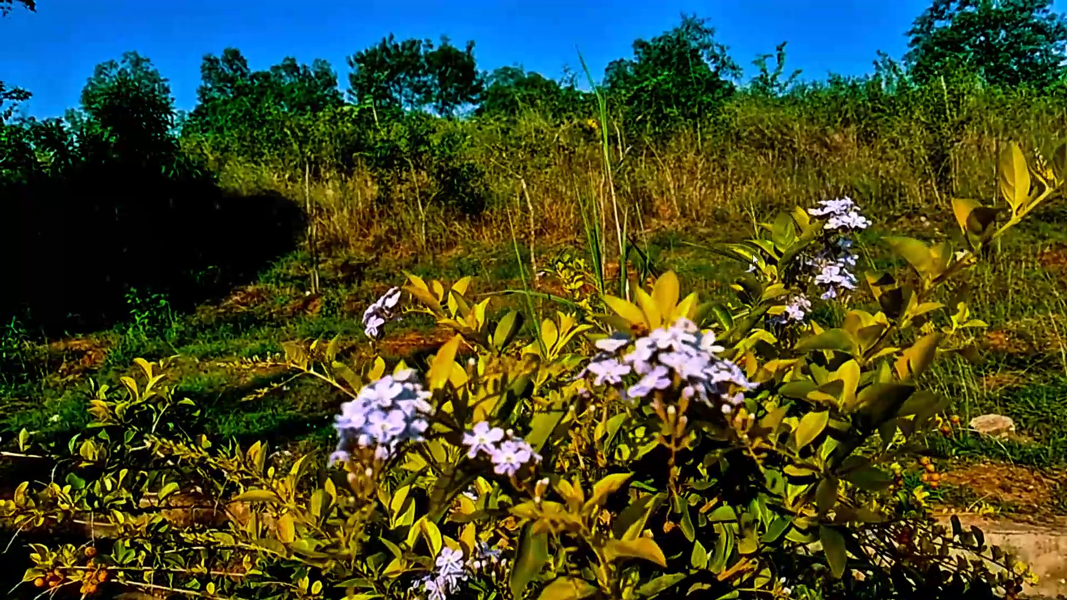
key(Escape)
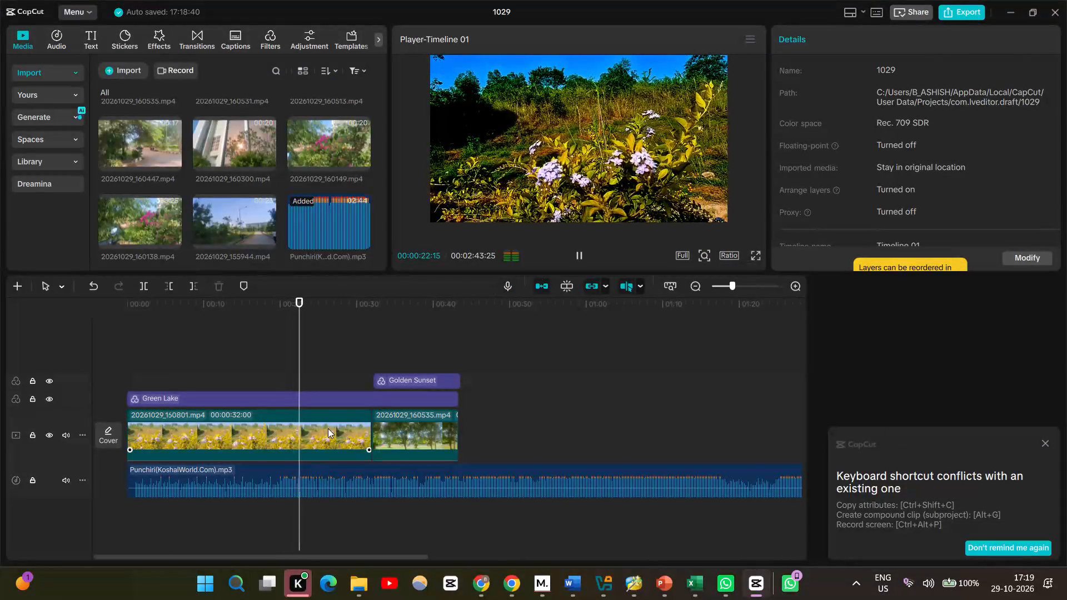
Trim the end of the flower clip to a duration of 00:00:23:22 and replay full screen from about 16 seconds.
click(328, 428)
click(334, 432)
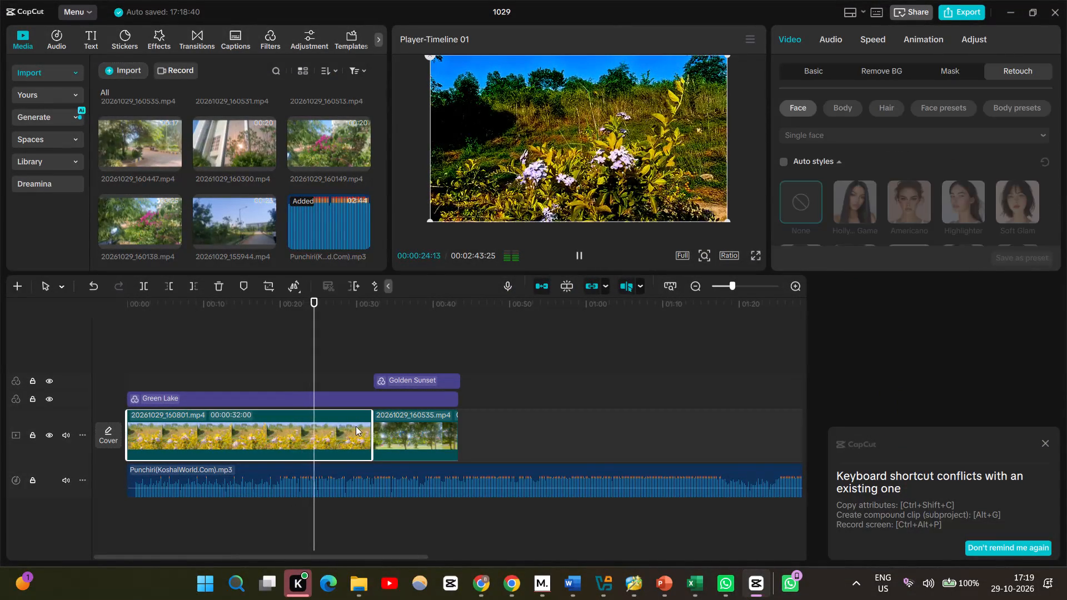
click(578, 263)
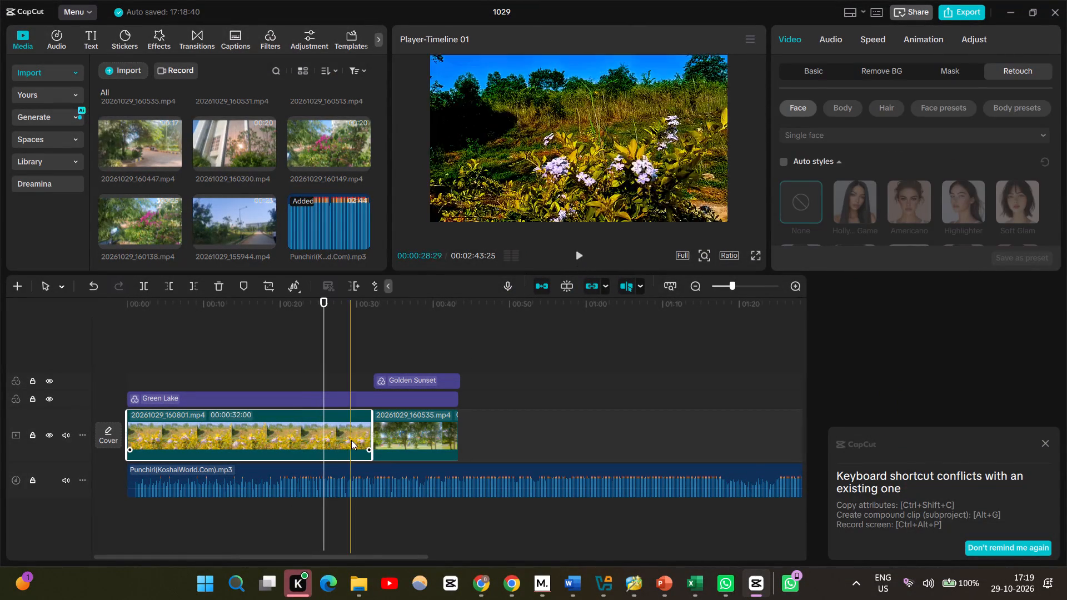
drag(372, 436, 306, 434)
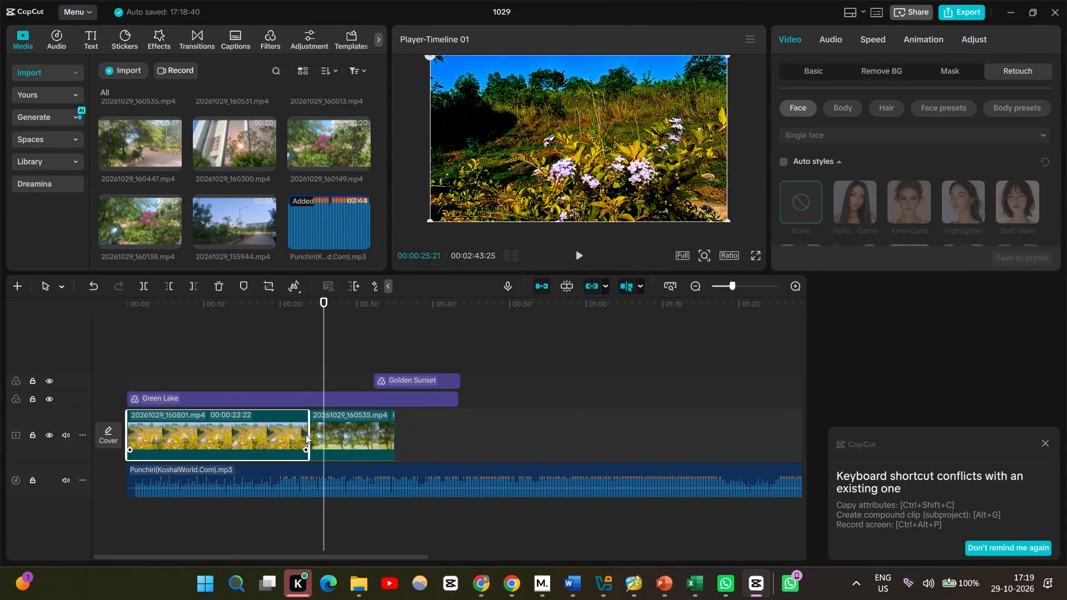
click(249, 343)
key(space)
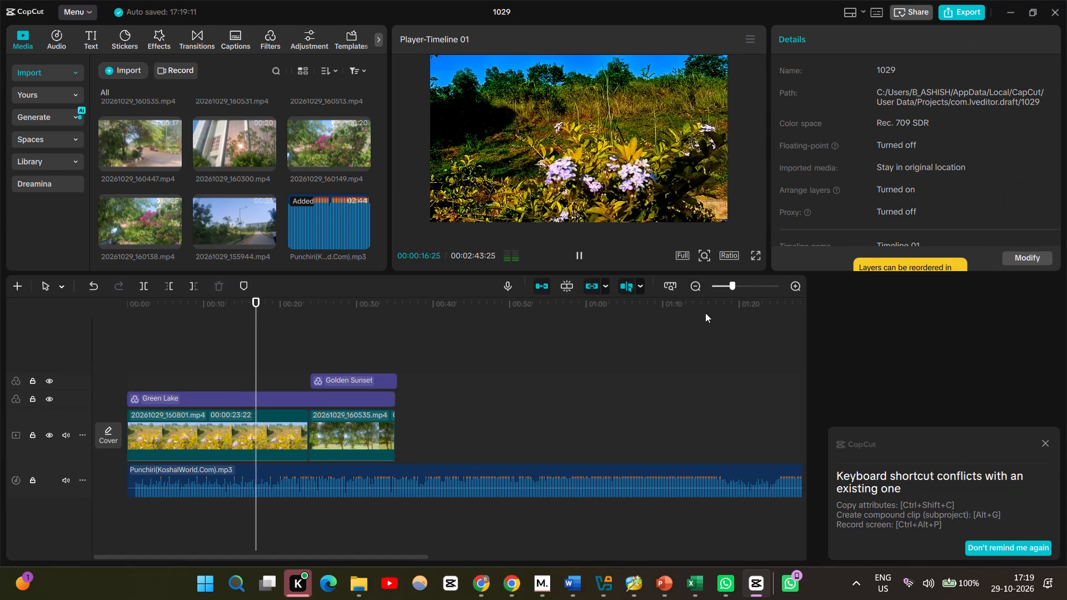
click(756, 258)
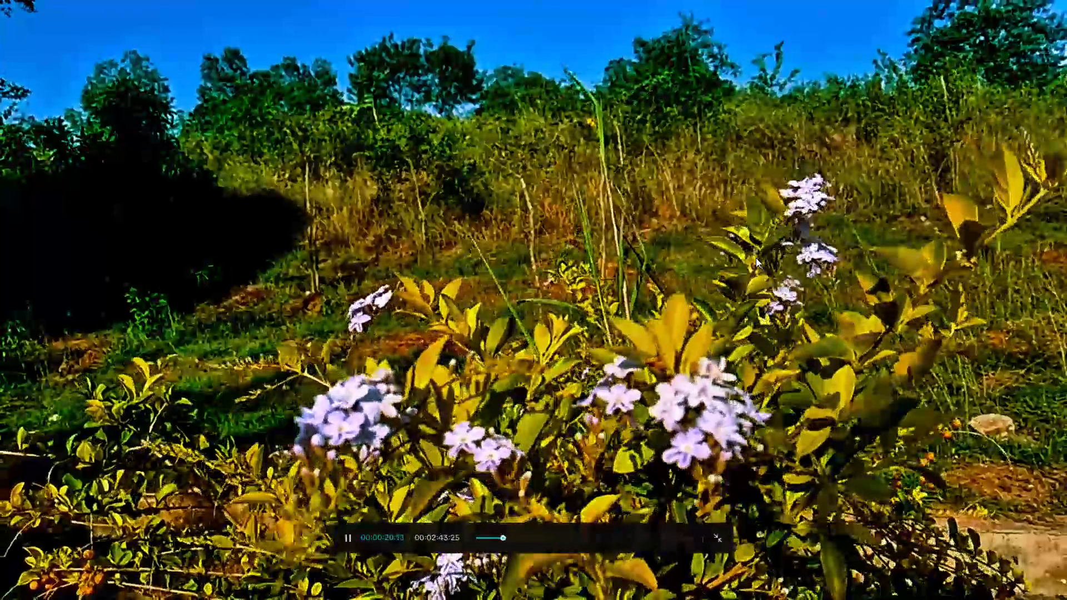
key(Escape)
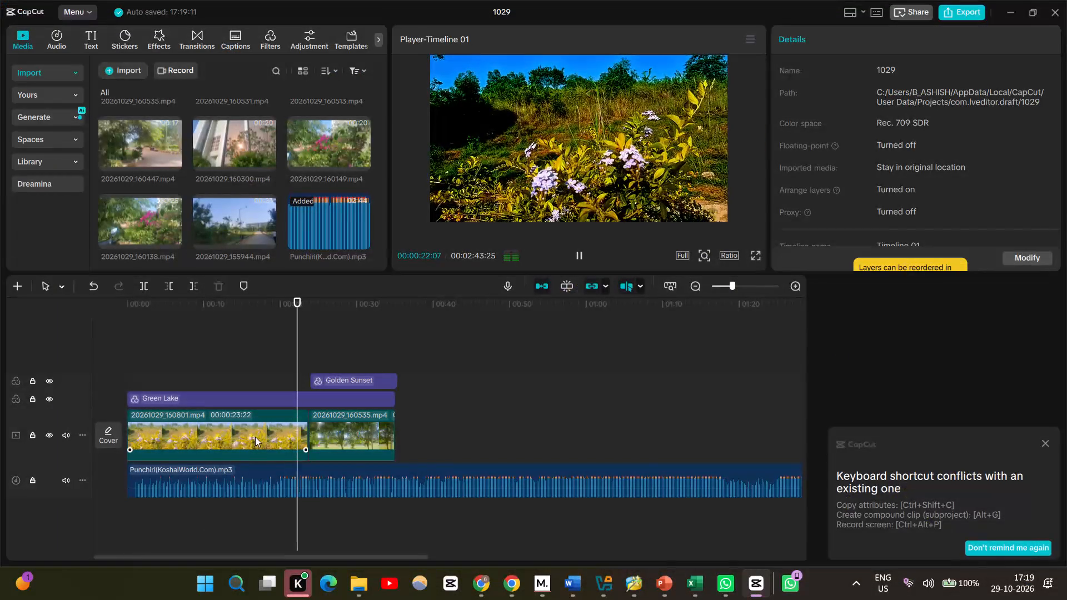
Shorten the flower clip to 00:00:20:21 from its end and check the changeover to the tree clip full screen.
click(255, 437)
drag(310, 430, 290, 432)
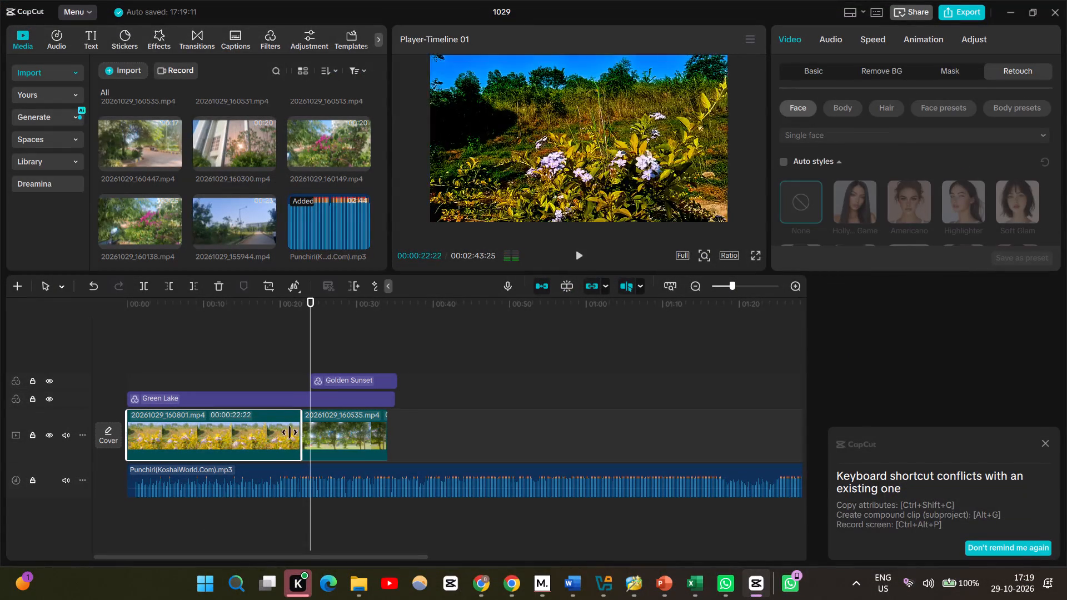
drag(290, 432, 283, 433)
click(251, 319)
key(space)
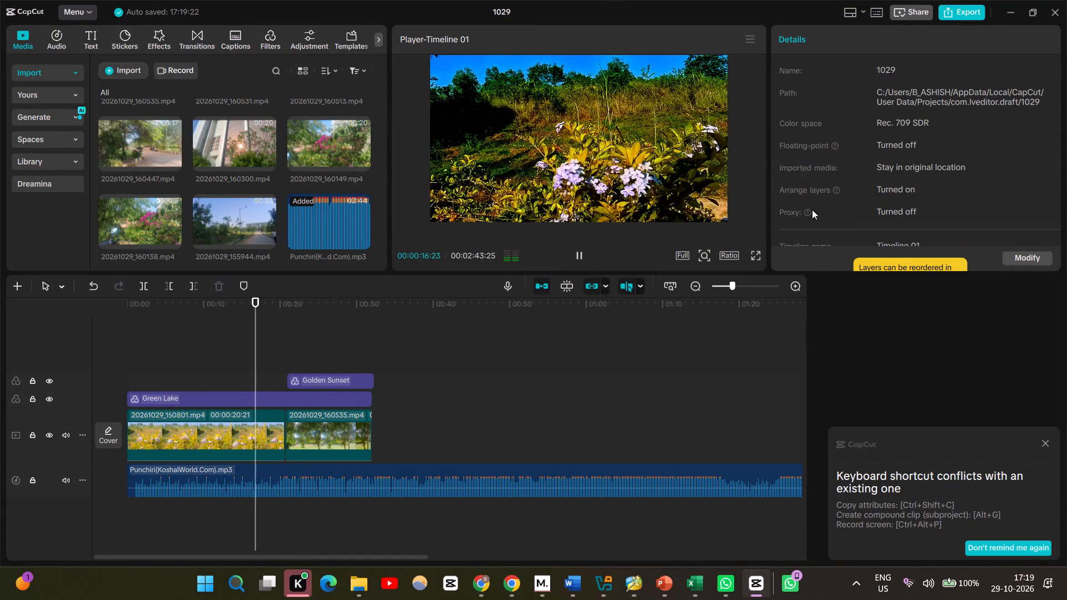
click(750, 245)
click(755, 253)
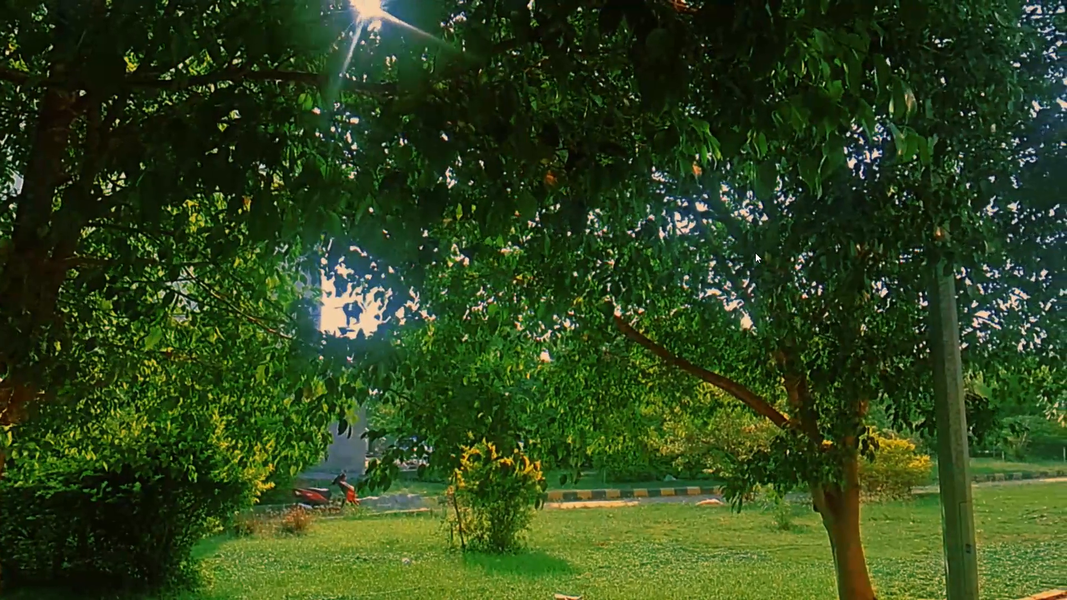
key(Escape)
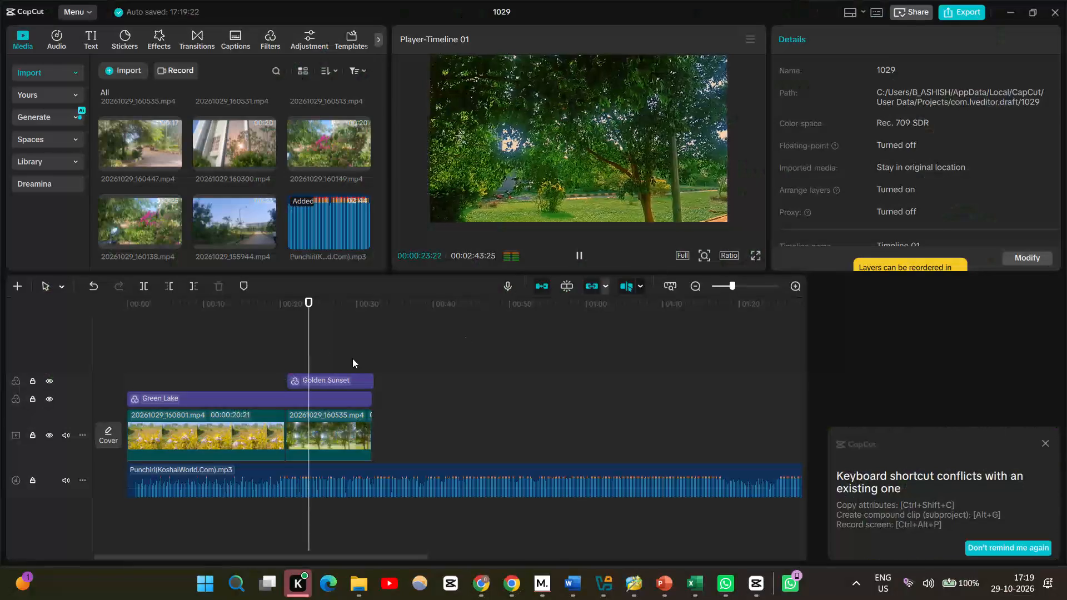
Delete the Golden Sunset filter above the tree clip and replay the changeover full screen from about 18 seconds.
click(317, 384)
key(Delete)
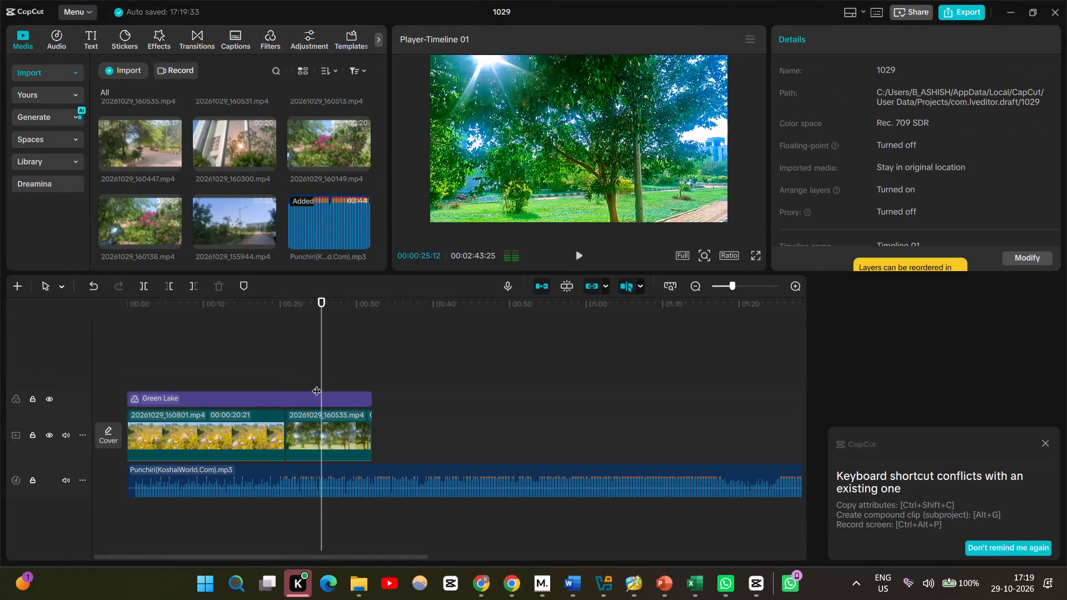
click(262, 362)
key(space)
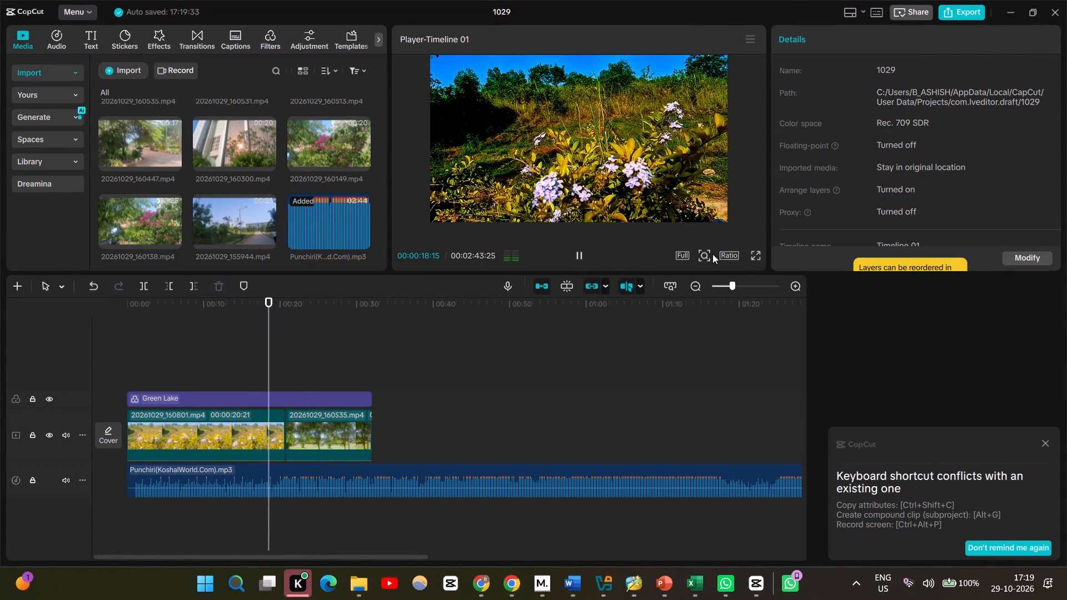
click(755, 253)
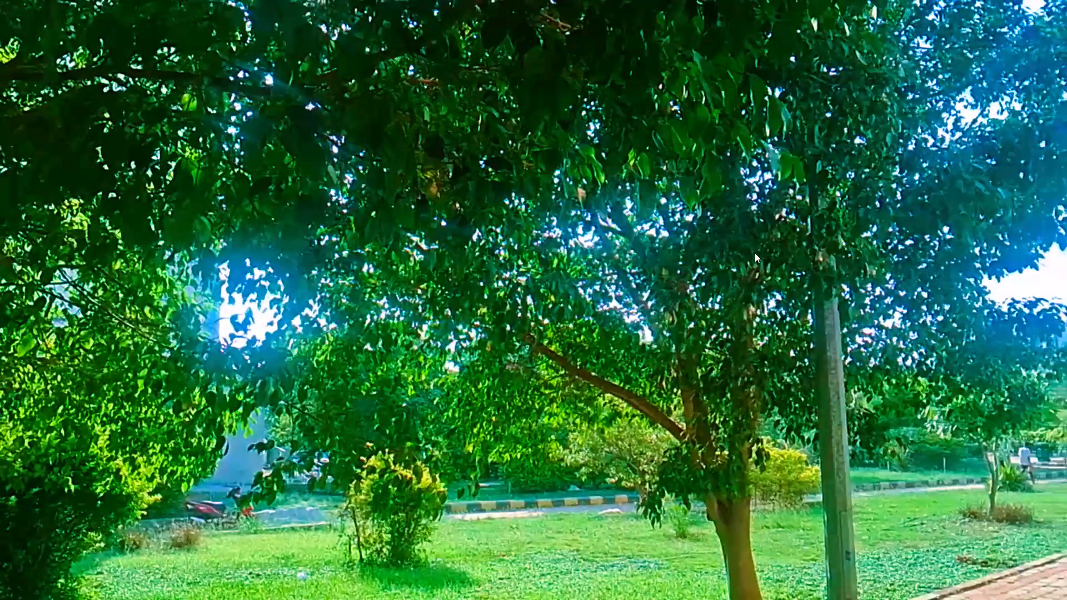
key(Escape)
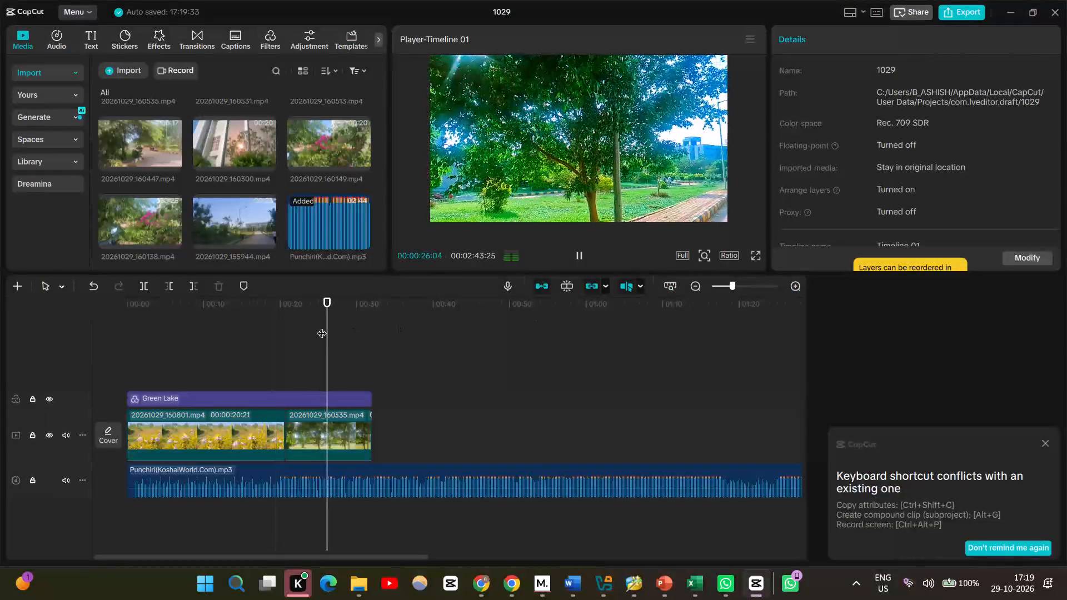
Replay the changeover from the flower clip to the tree clip, starting from about 18 seconds.
click(328, 408)
click(328, 408)
click(326, 422)
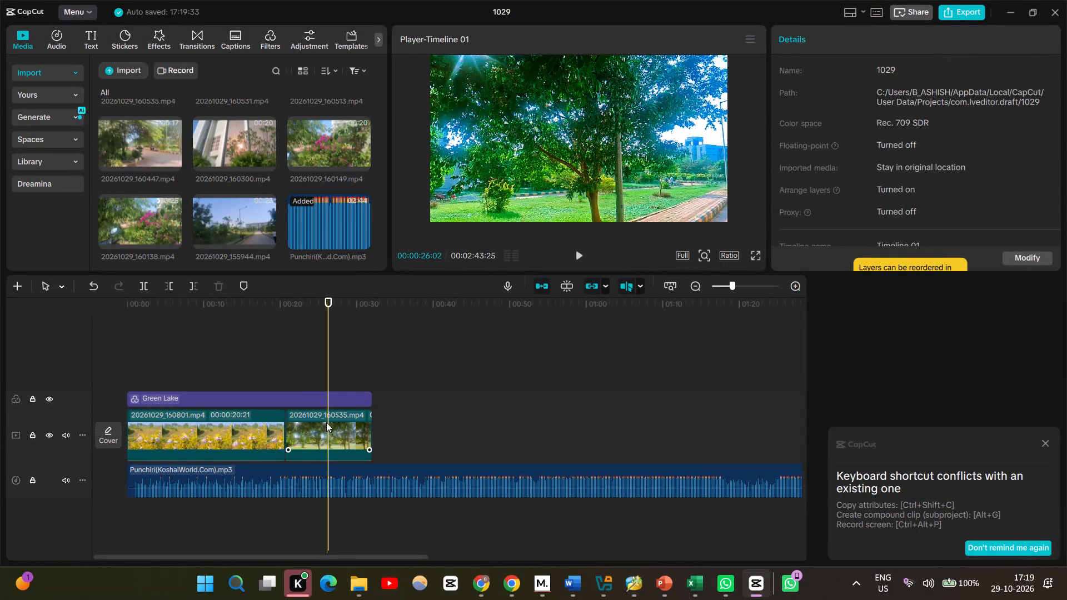
drag(326, 422, 362, 419)
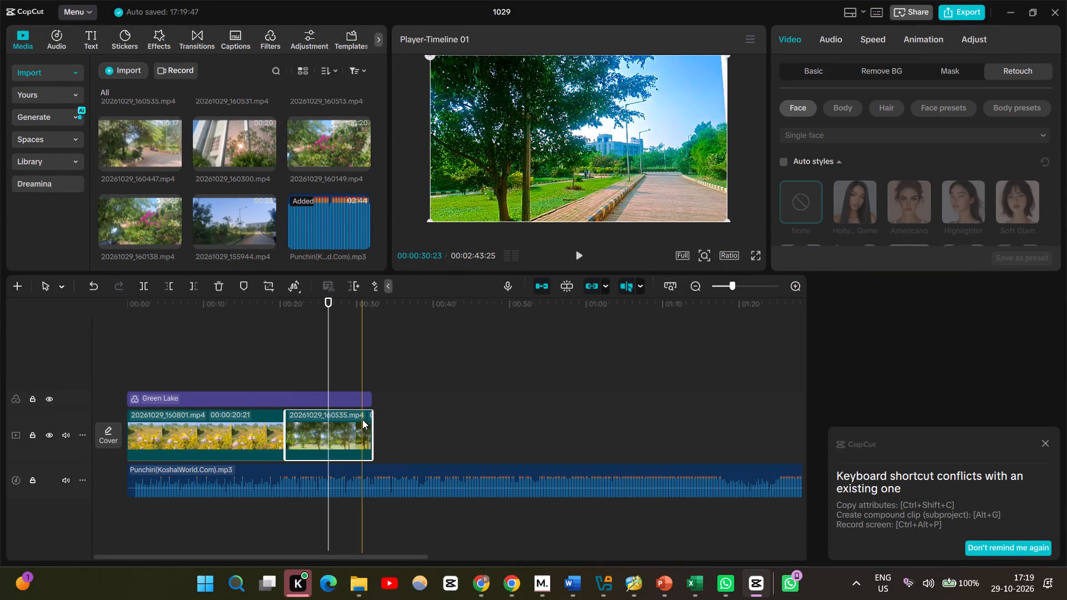
click(264, 368)
key(space)
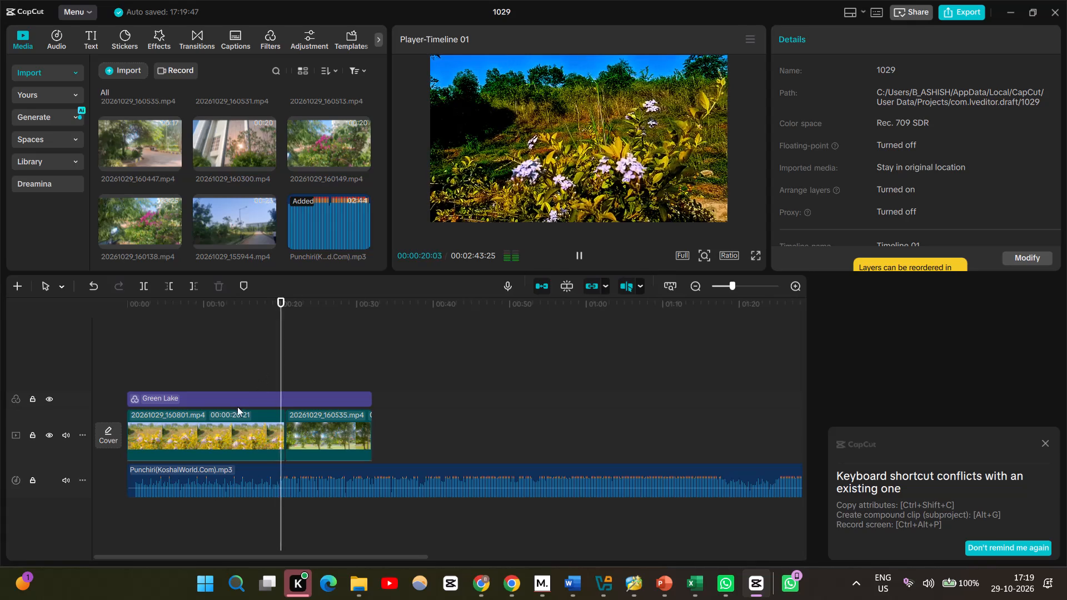
Shorten the flower clip to 00:00:19:23 from its end and replay the changeover to the tree clip.
click(261, 427)
drag(289, 425, 285, 425)
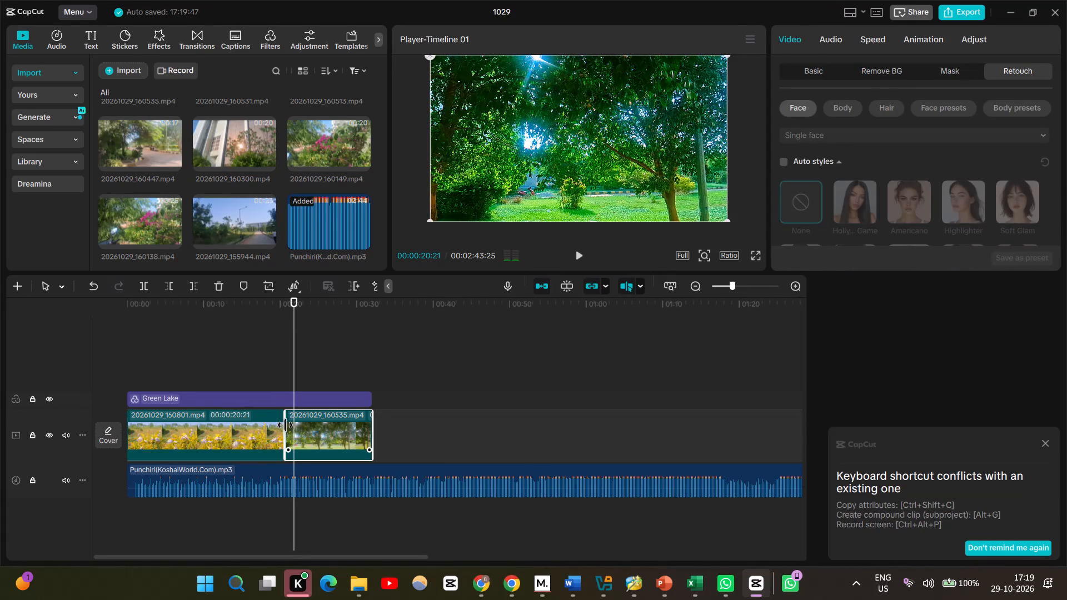
drag(285, 425, 284, 425)
click(266, 427)
drag(287, 430, 277, 432)
click(247, 356)
key(space)
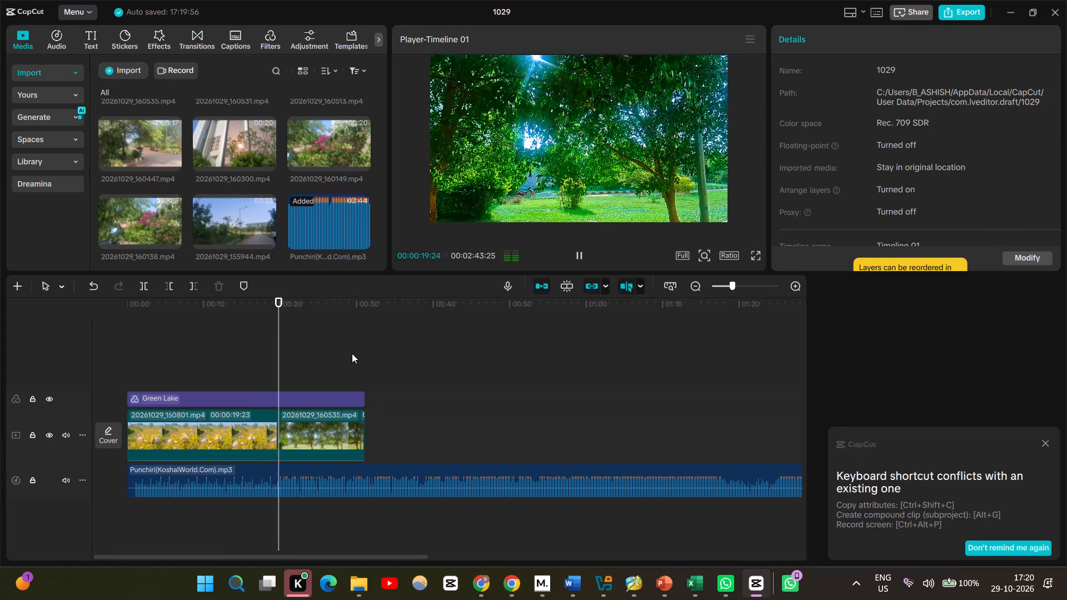
click(751, 256)
key(Escape)
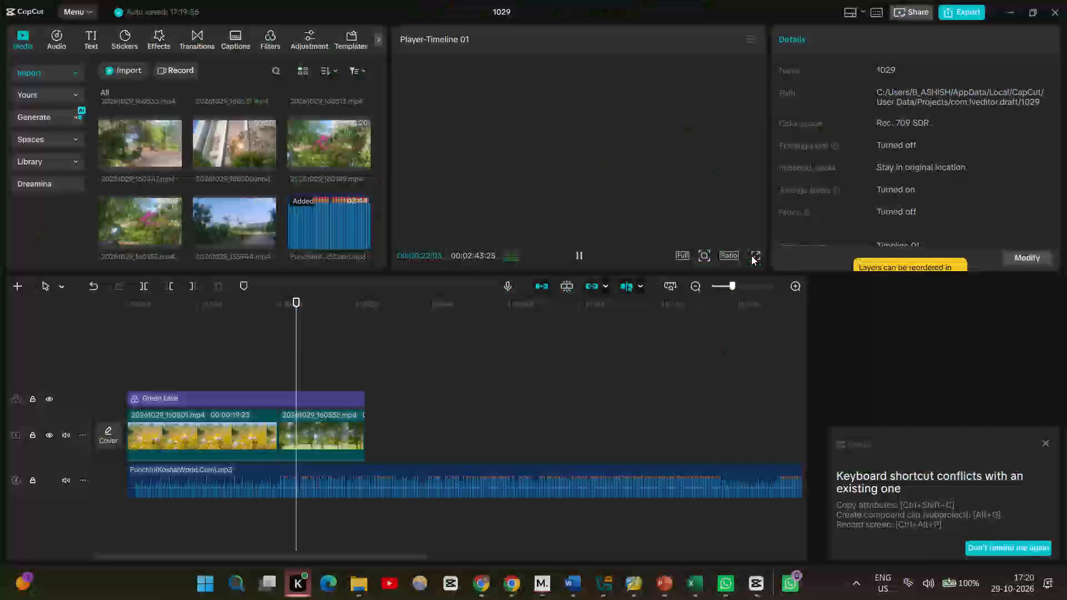
Insert the clip 20261029_160138.mp4 between the flower and tree clips and play full screen from about 16 seconds.
ctrl+scroll(234, 229, up, 4)
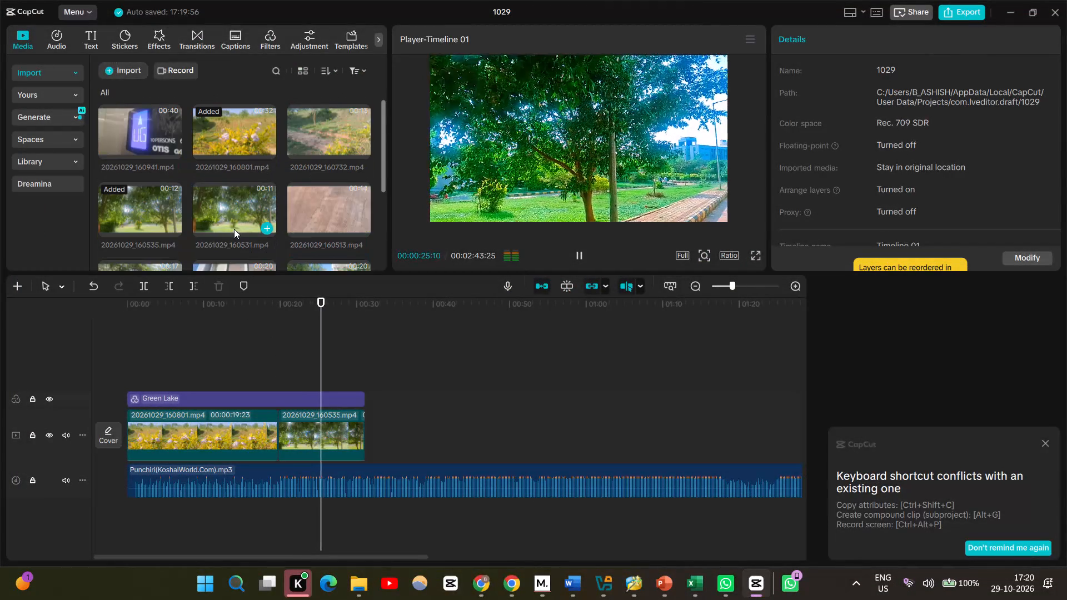
ctrl+scroll(234, 229, down, 7)
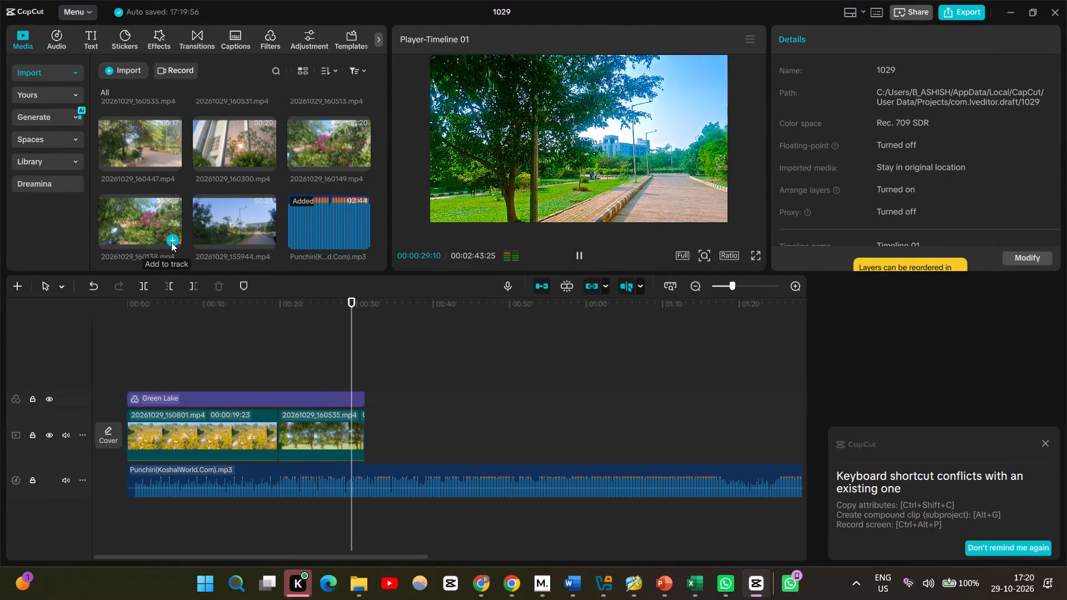
click(171, 242)
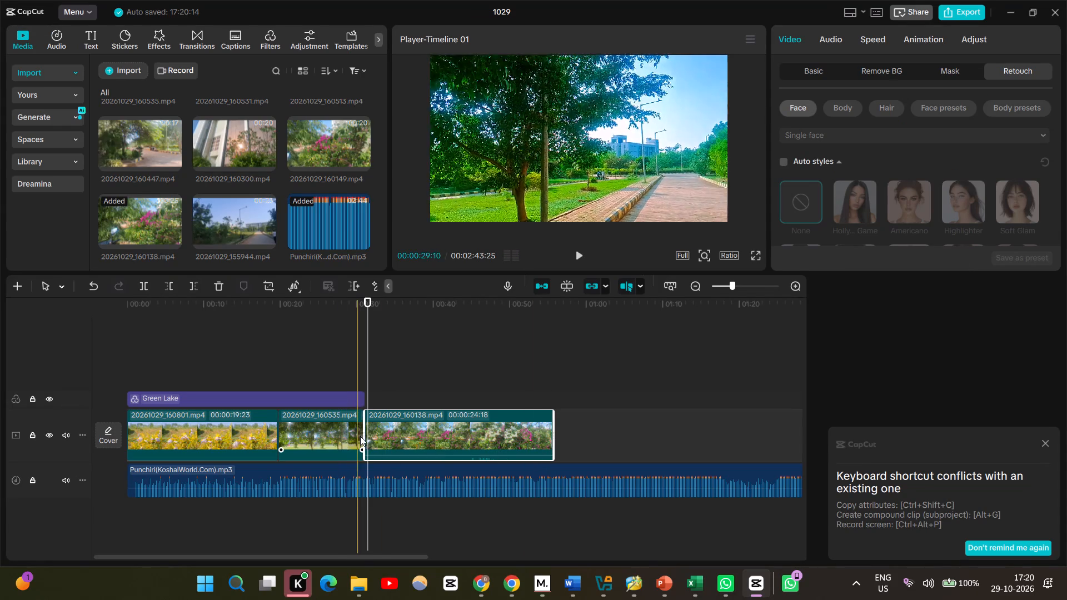
click(340, 433)
drag(340, 433, 513, 429)
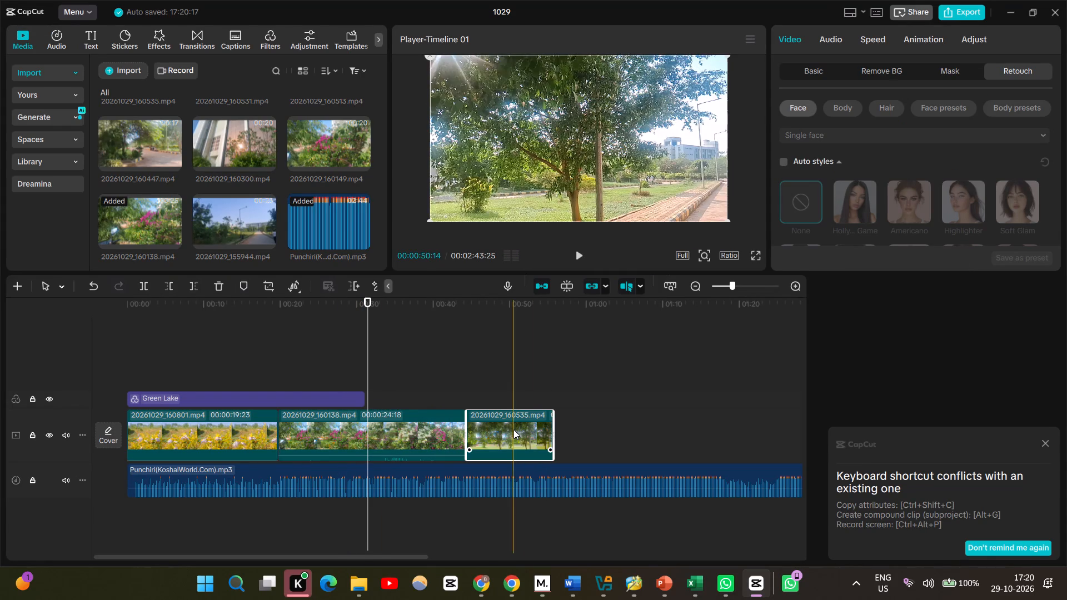
click(252, 362)
key(space)
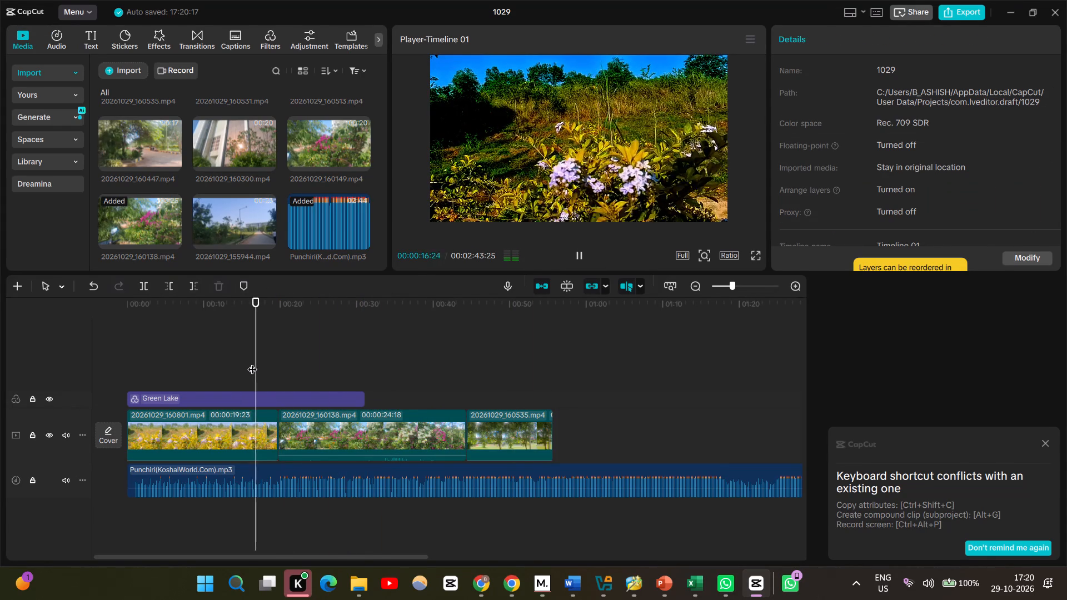
click(759, 256)
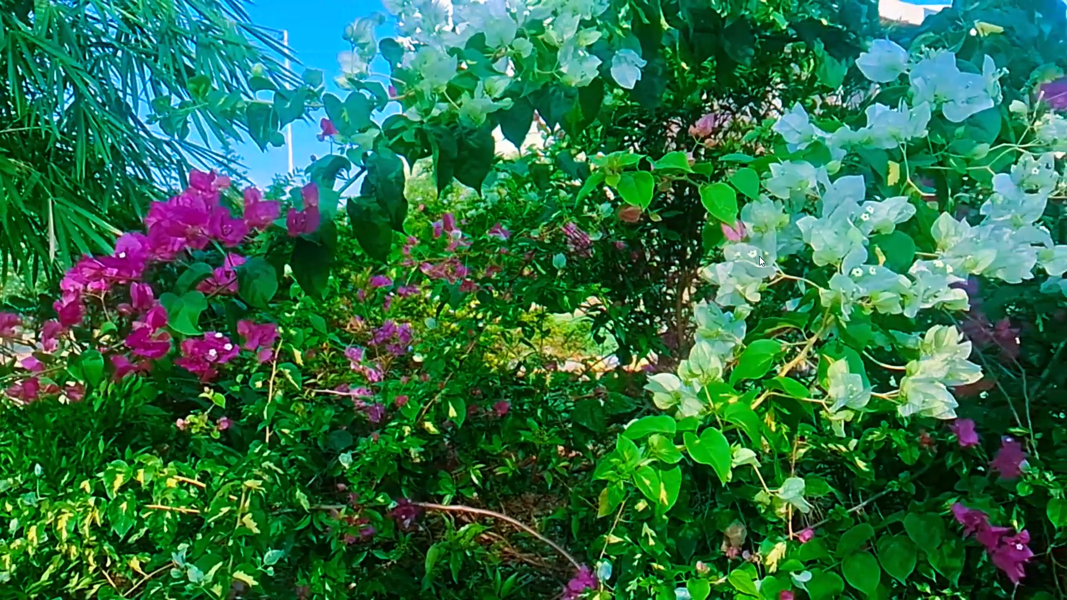
key(Escape)
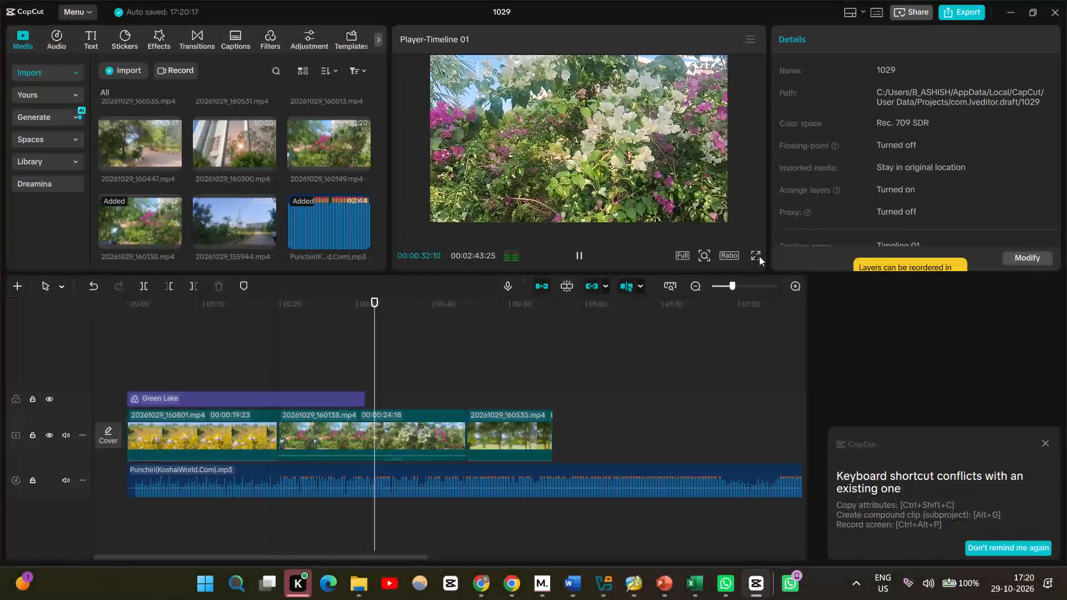
click(579, 256)
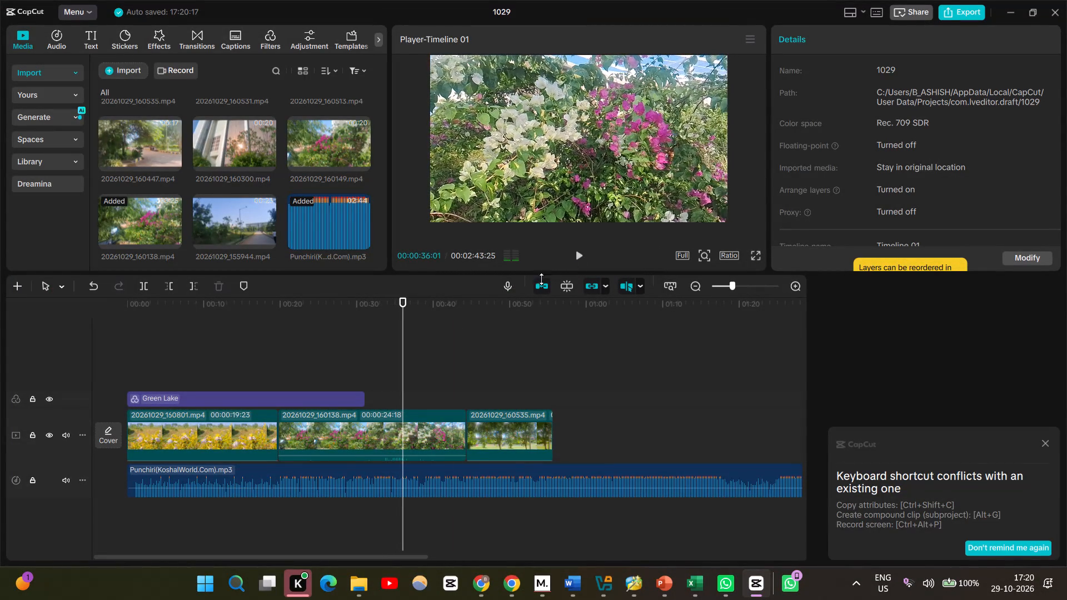
Apply the Montage speed curve to the clip 20261029_160138.mp4 and replay full screen from about 18 seconds.
drag(405, 312, 306, 324)
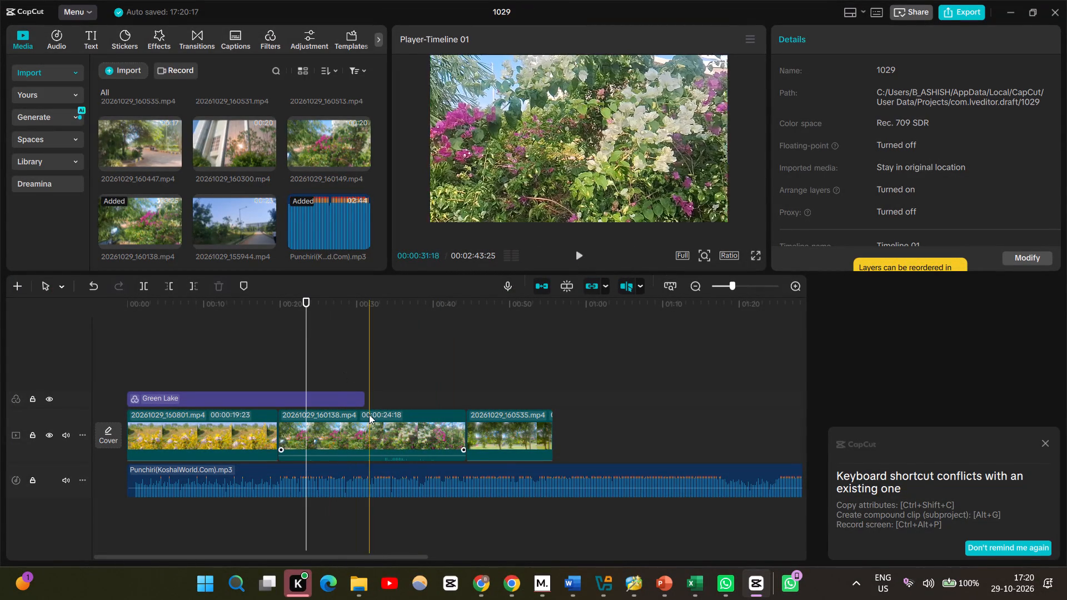
click(366, 412)
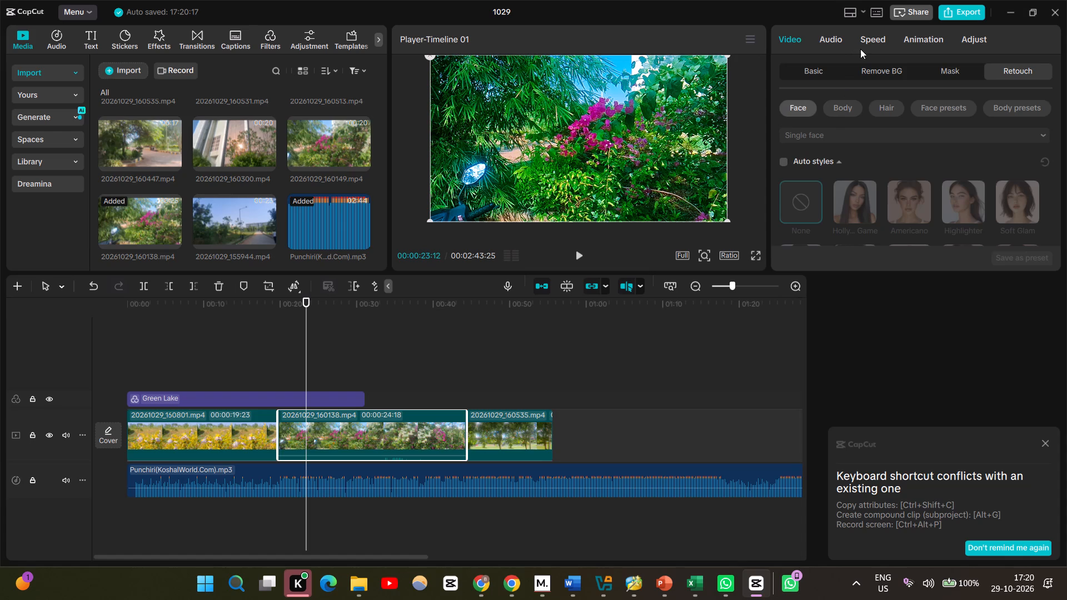
click(869, 41)
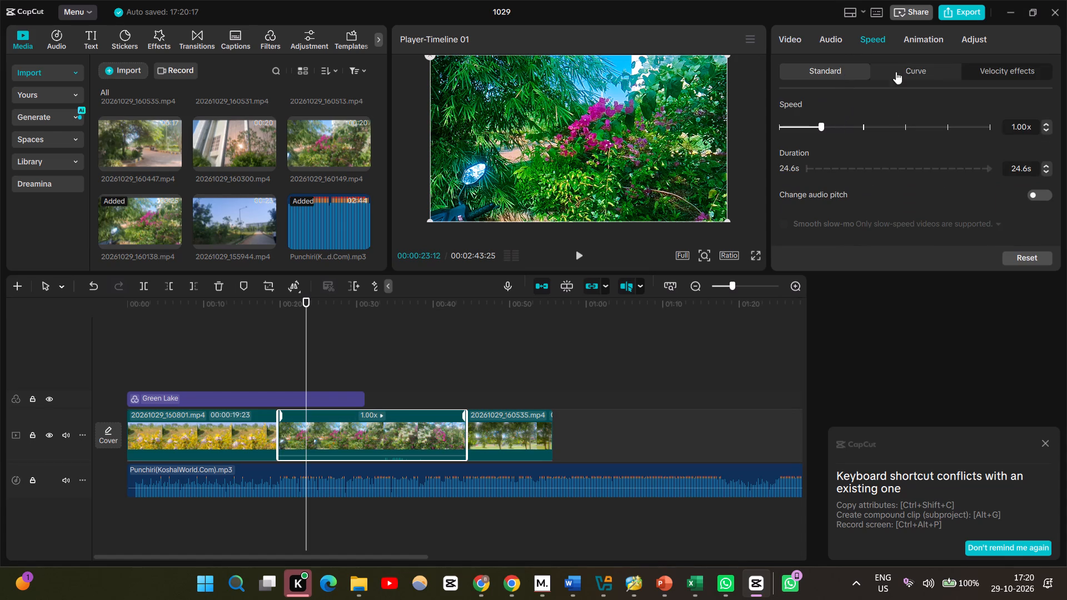
click(906, 71)
click(896, 122)
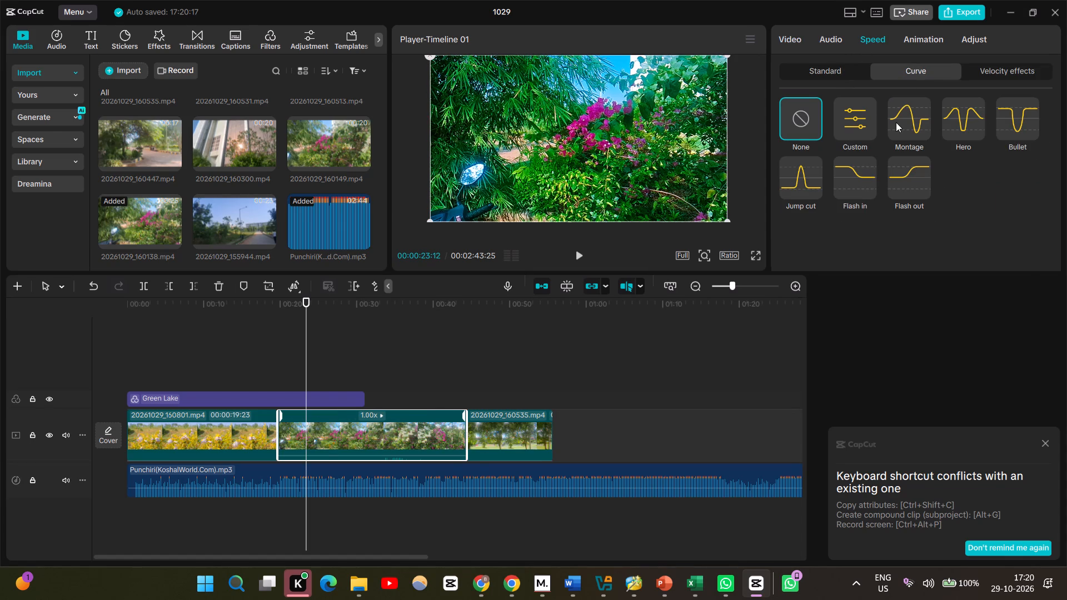
click(263, 336)
key(space)
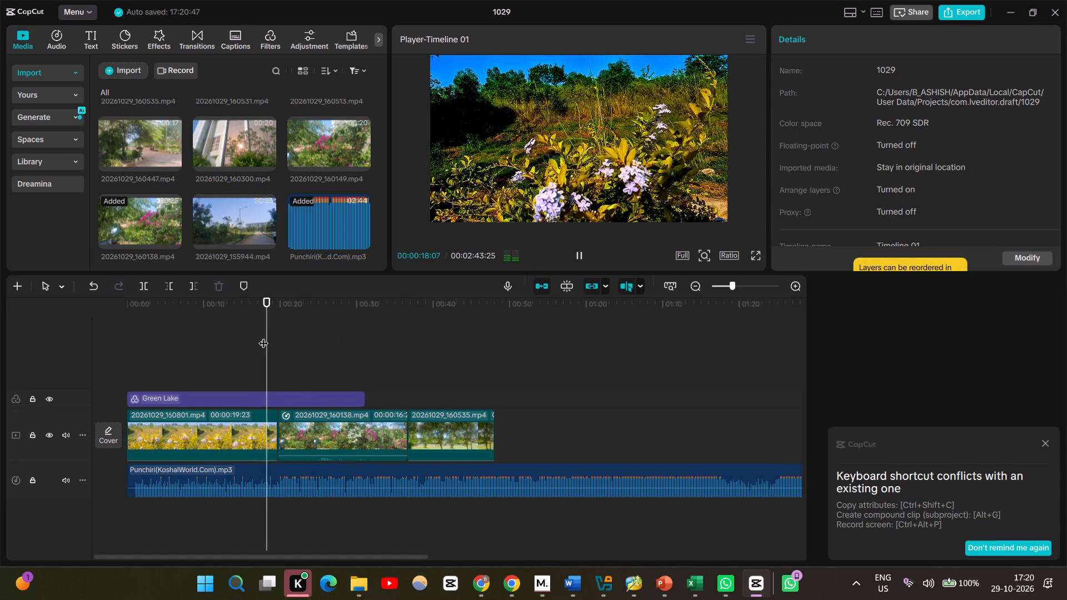
click(755, 254)
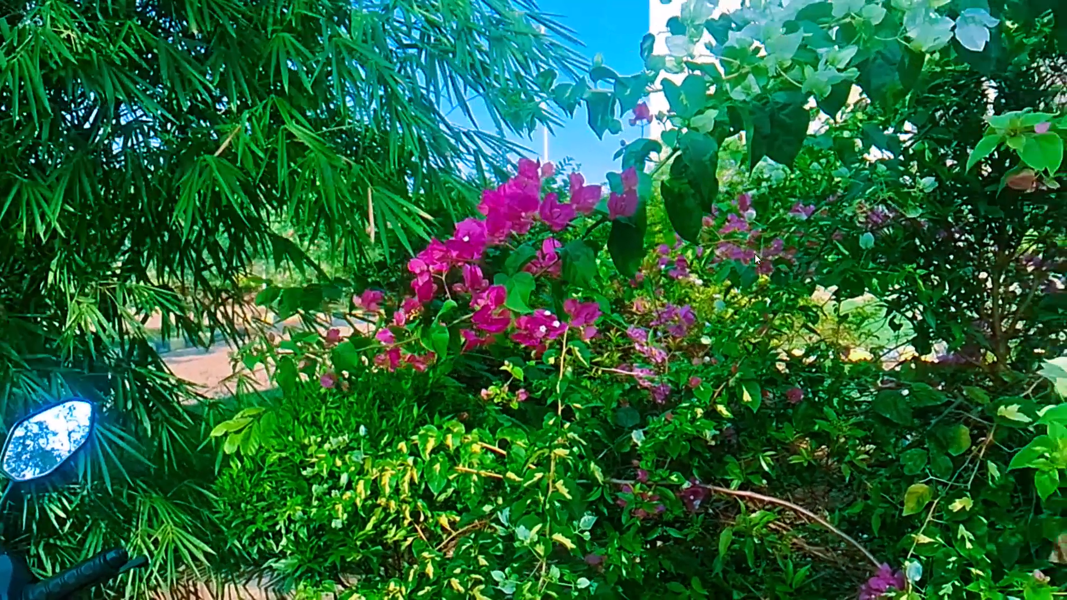
key(Escape)
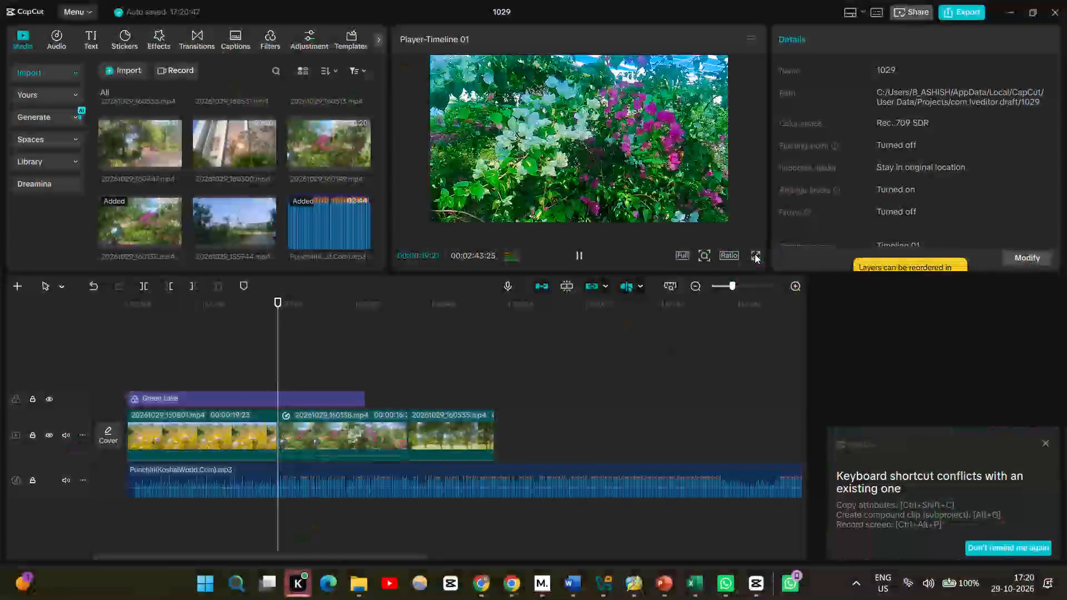
Split the clip 20261029_160138.mp4 at 00:00:24:04 and delete the part before the cut.
click(336, 419)
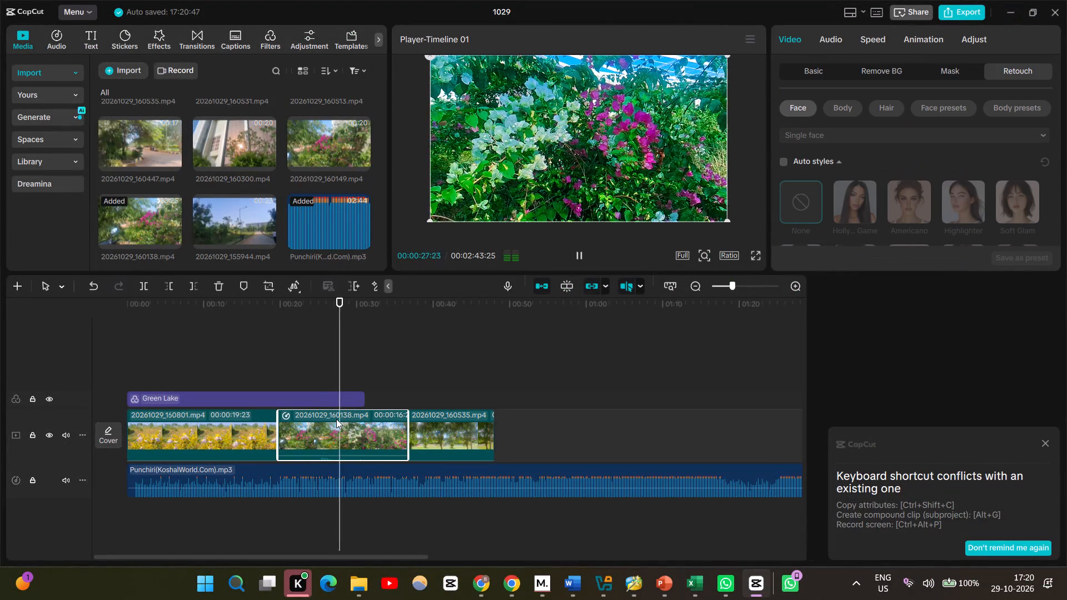
click(336, 419)
click(312, 356)
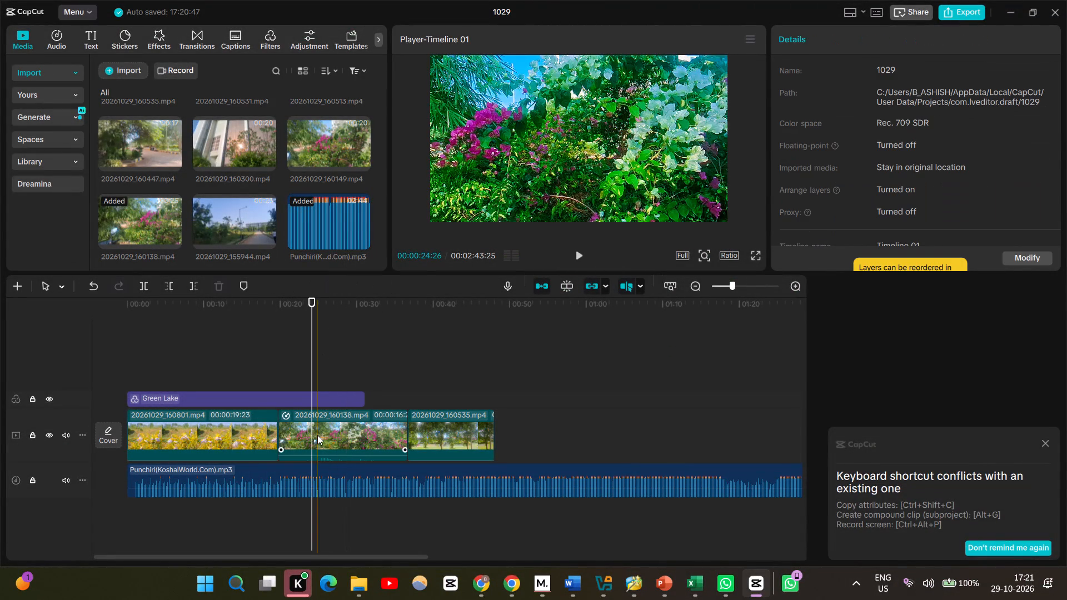
click(317, 435)
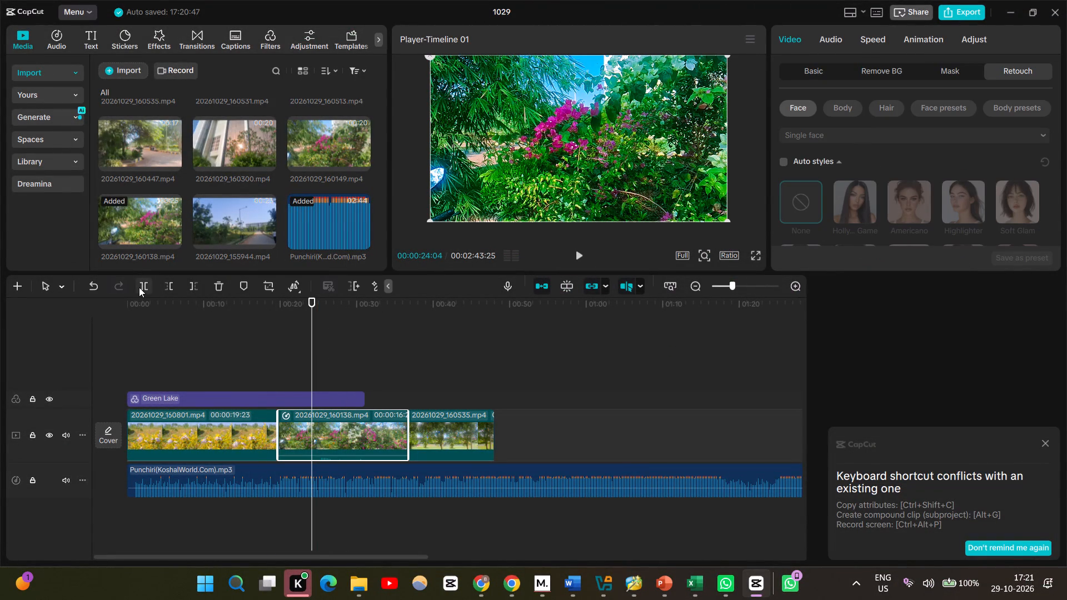
click(139, 287)
click(292, 440)
key(Delete)
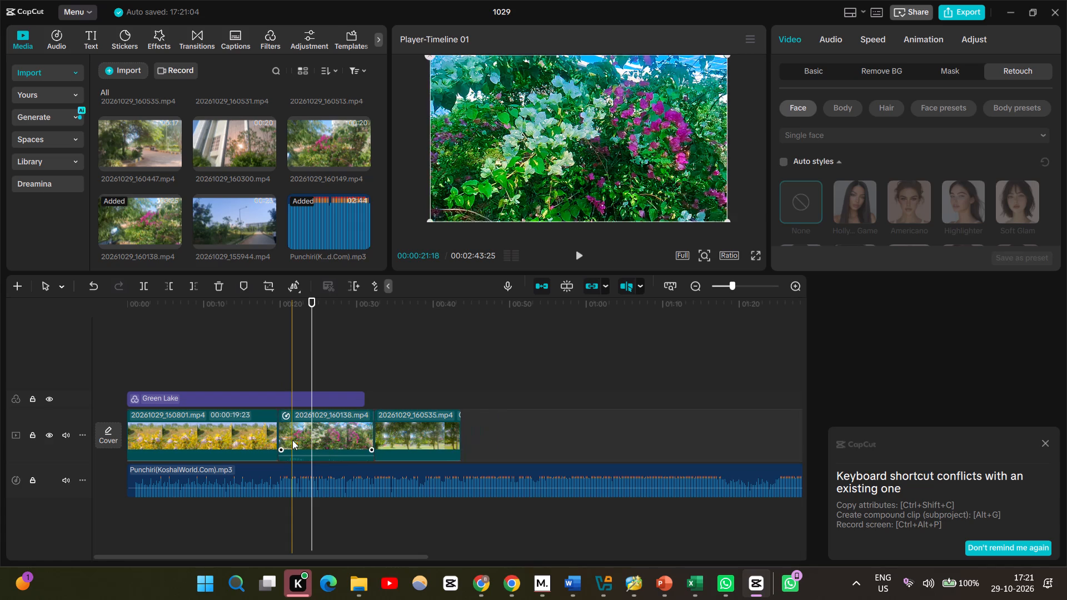
Replay the changeover to the 20261029_160138.mp4 clip from about 17 seconds, first full screen and again in the player.
click(256, 378)
key(space)
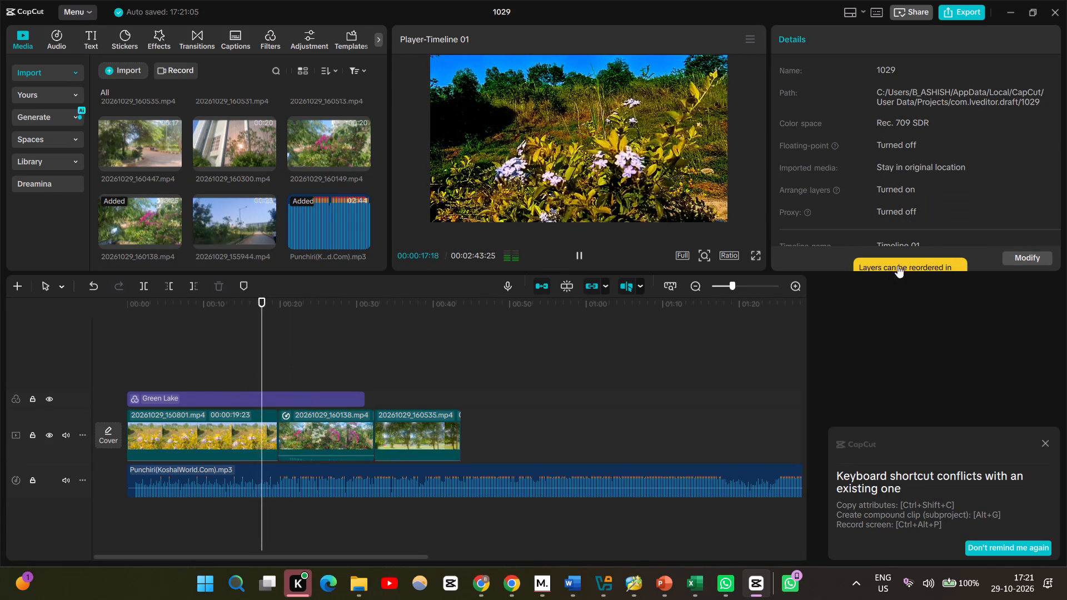
click(753, 256)
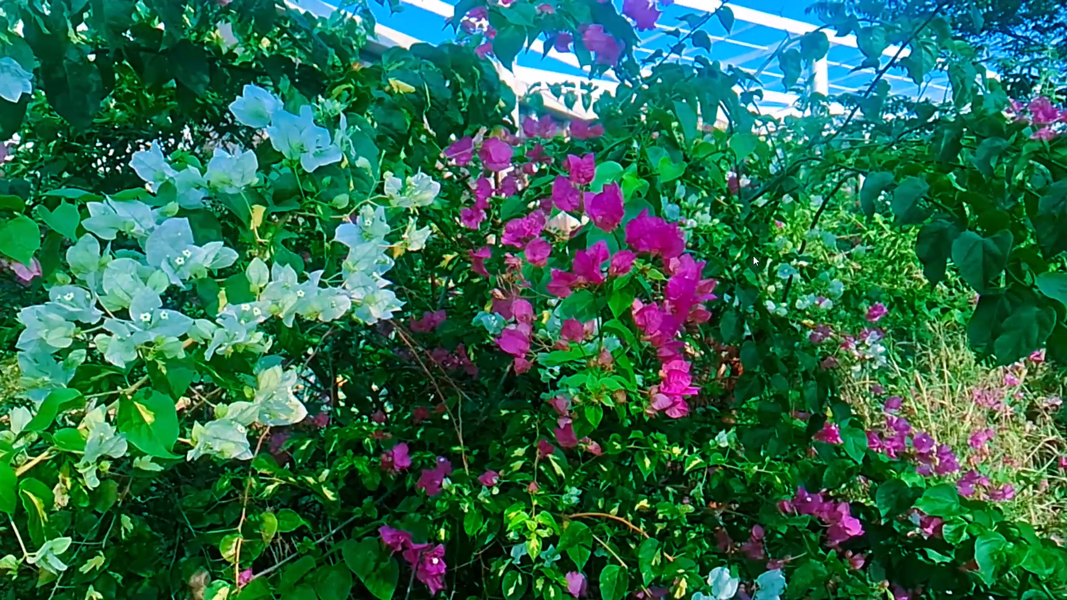
key(Escape)
click(260, 340)
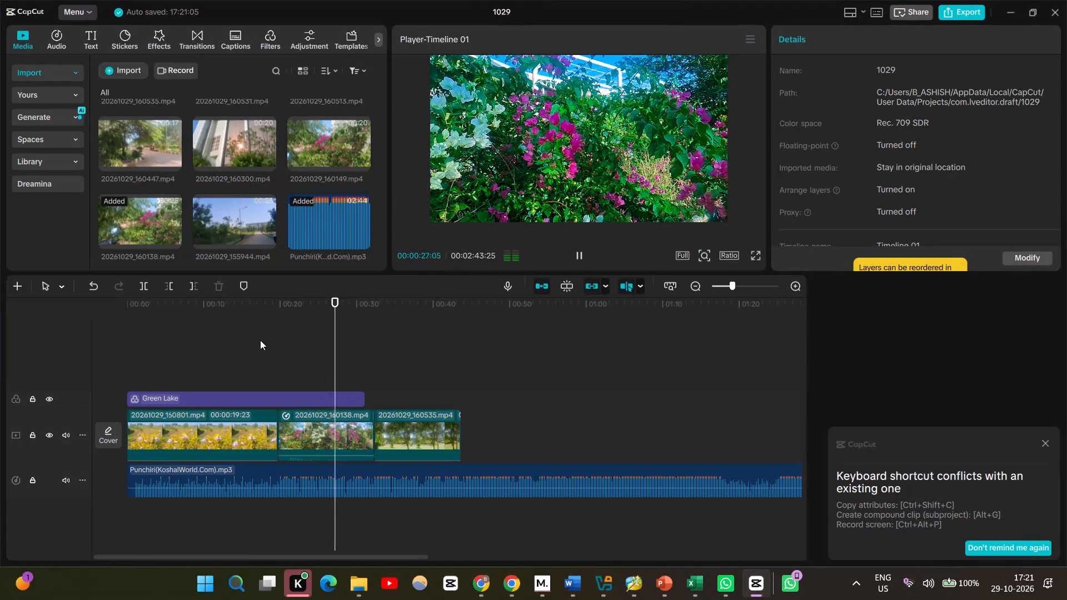
key(space)
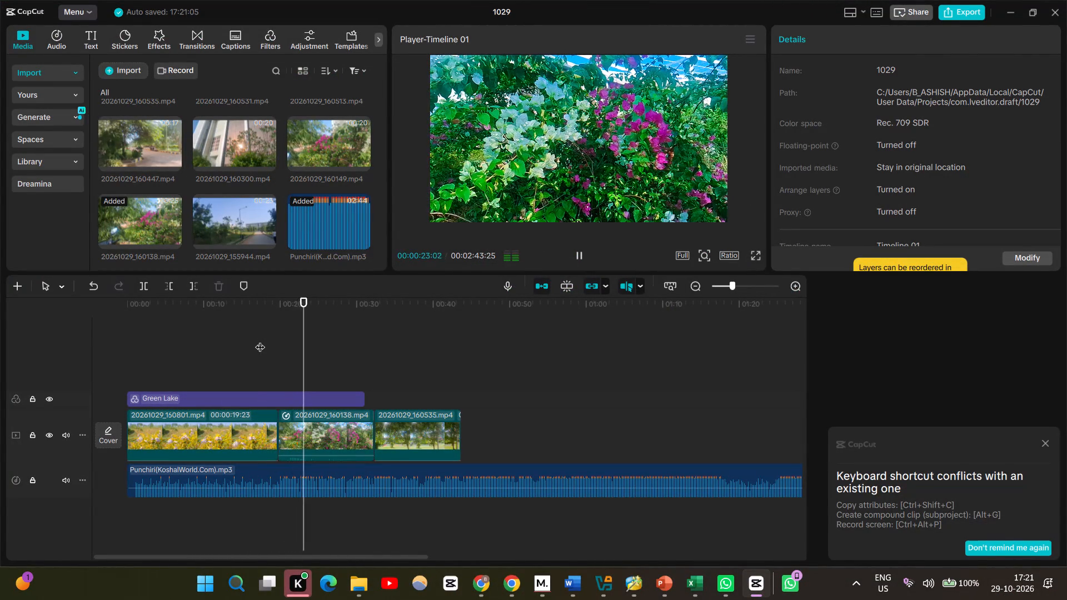
Set the speed curve of the clip 20261029_160138.mp4 to None and replay from about 18 seconds.
click(320, 437)
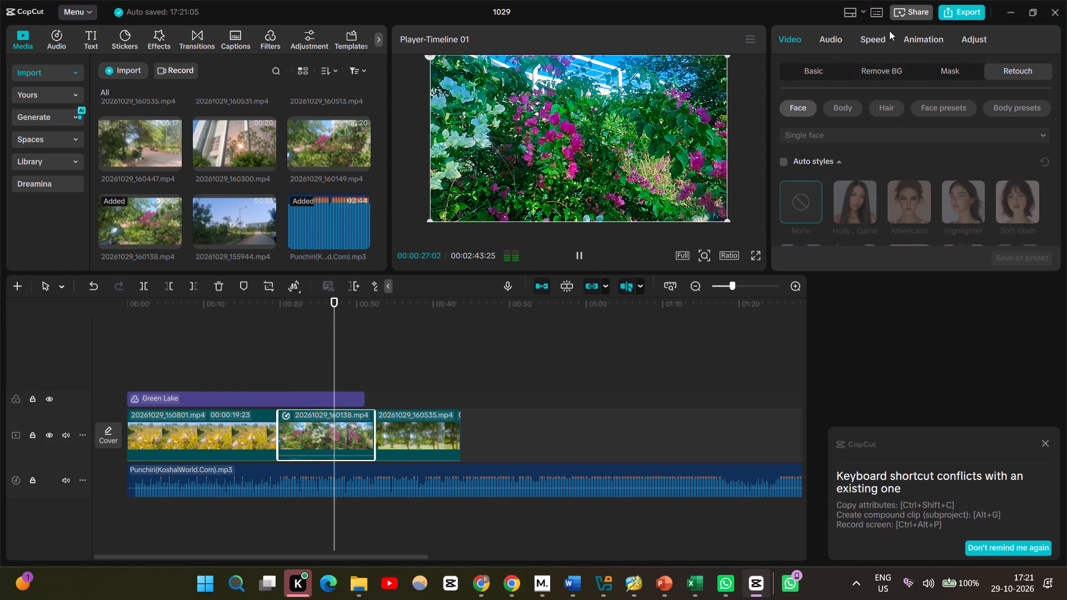
click(869, 39)
click(779, 112)
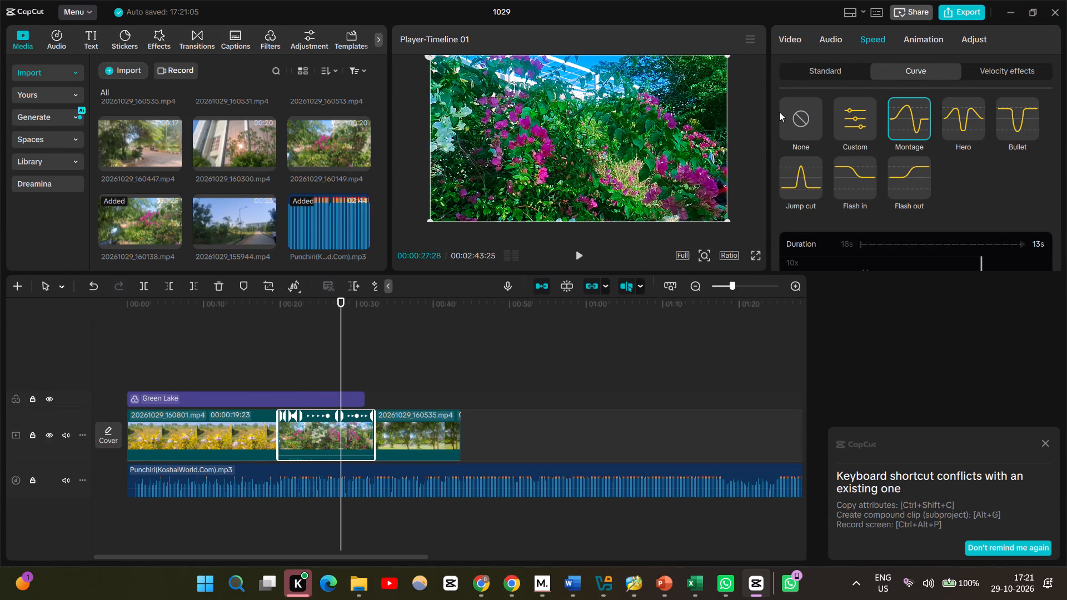
click(788, 114)
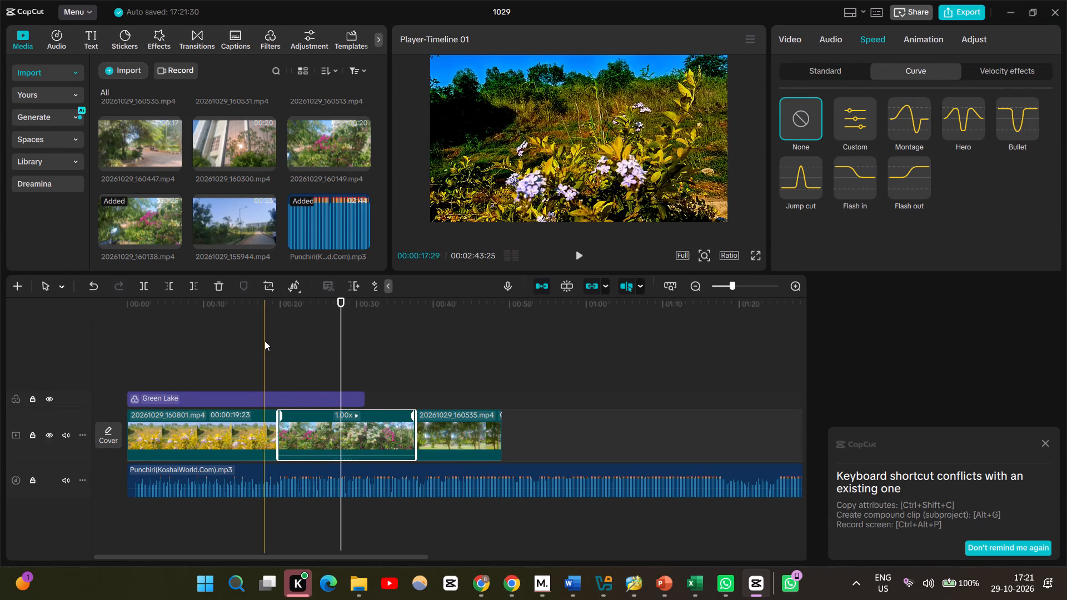
click(265, 341)
key(space)
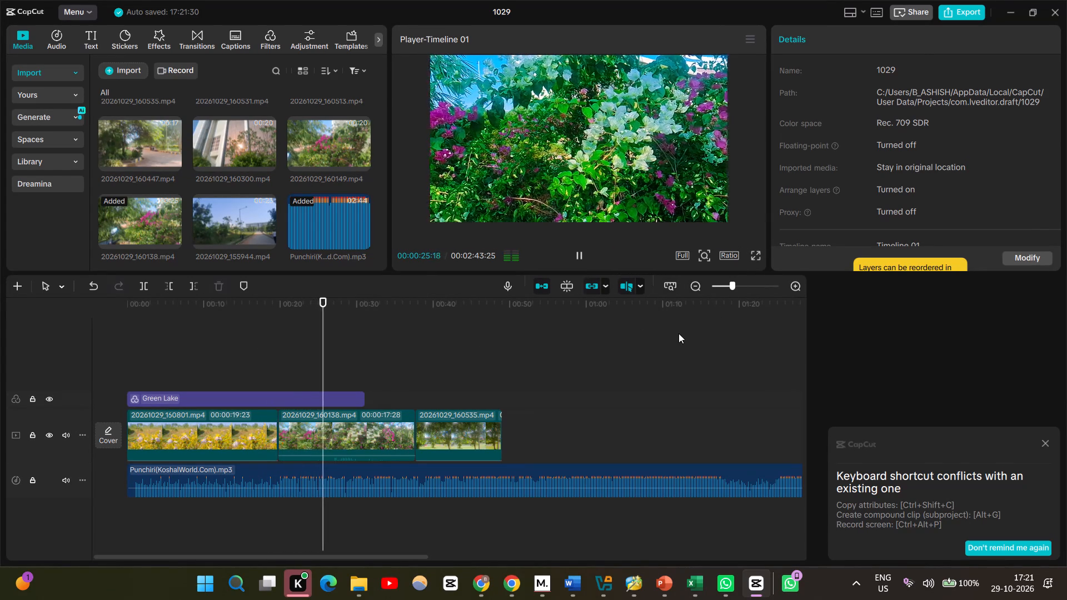
click(577, 256)
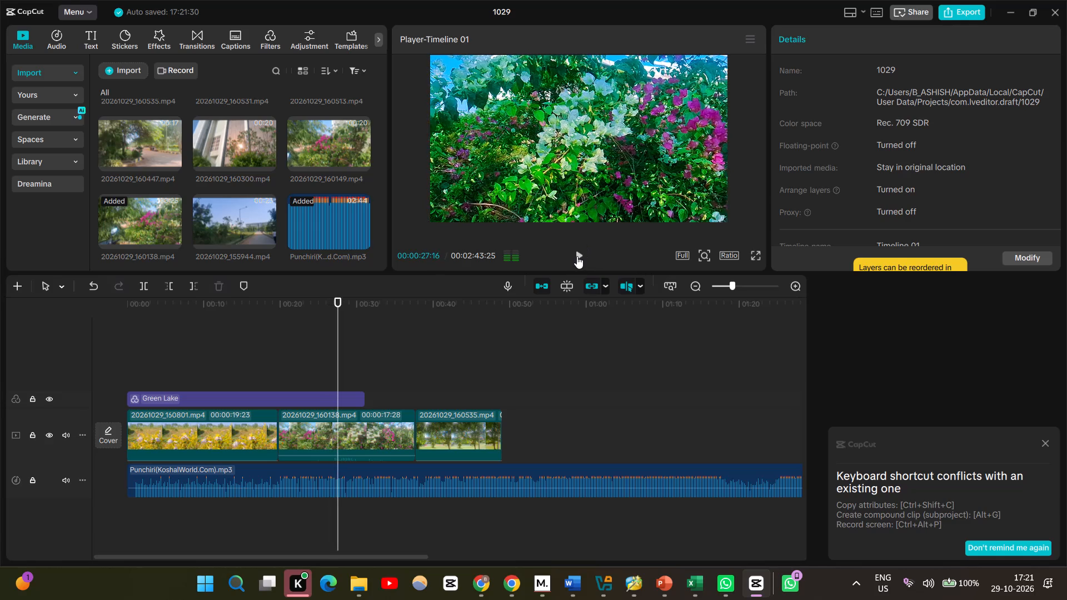
Split the clip 20261029_160138.mp4 at about 27 seconds, delete the part before the cut, and replay from about 18 seconds.
click(317, 386)
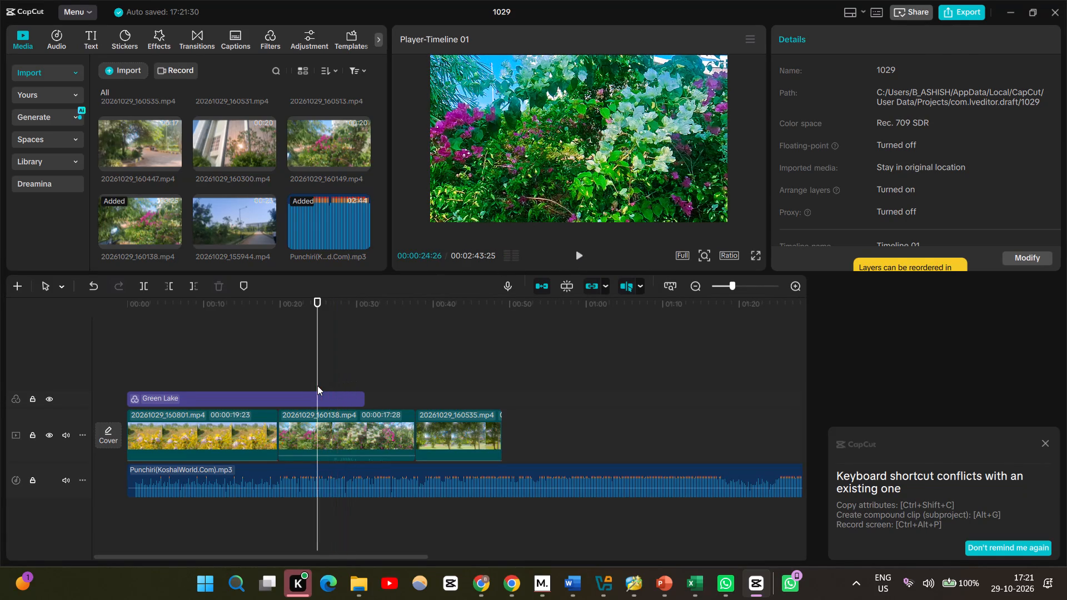
click(334, 379)
click(319, 443)
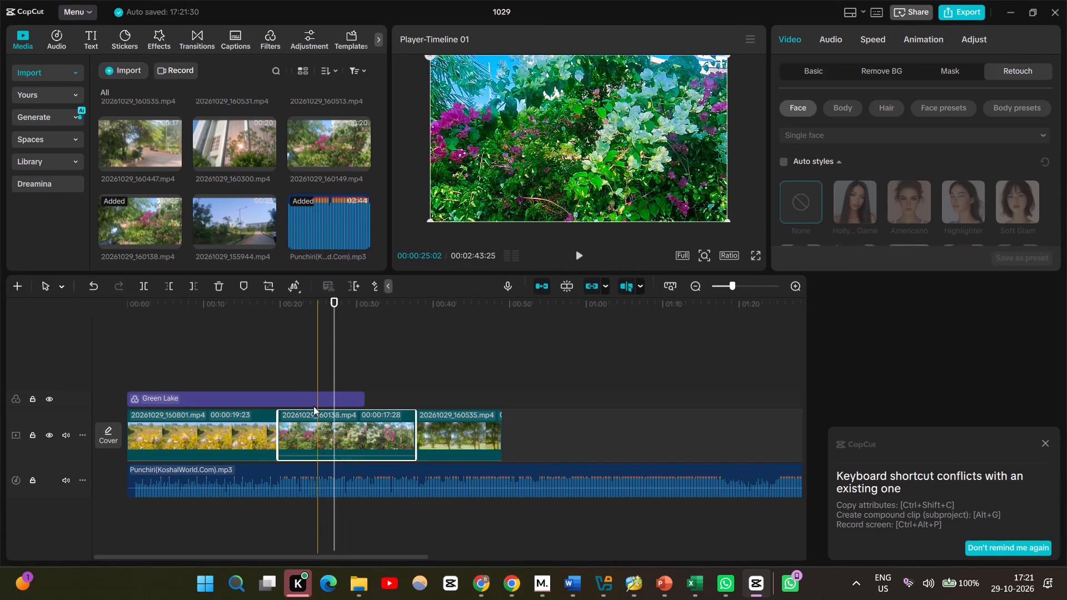
click(140, 288)
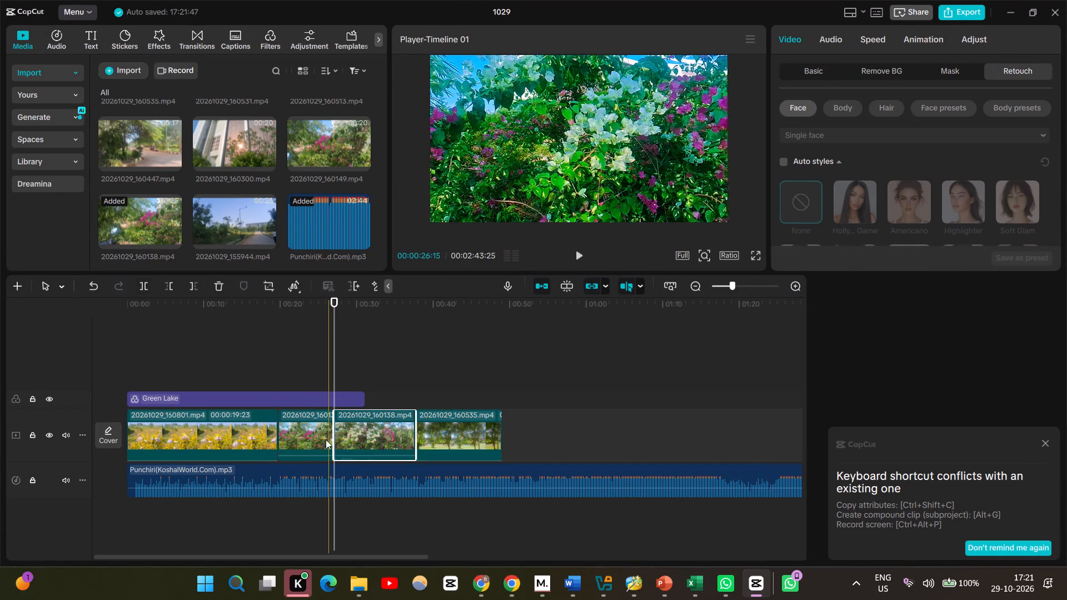
click(312, 432)
key(Delete)
click(263, 367)
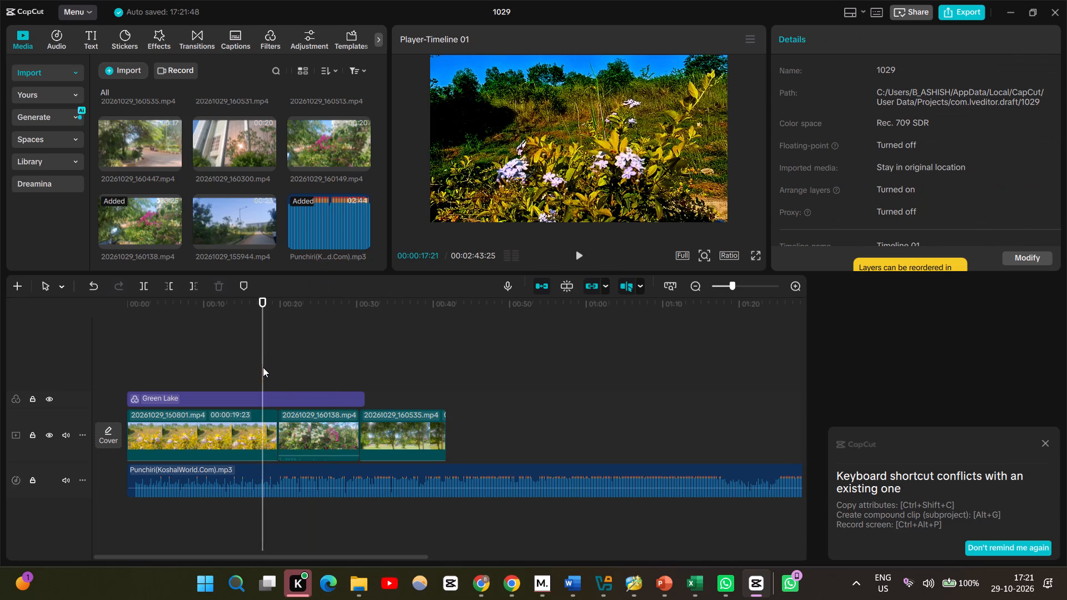
key(space)
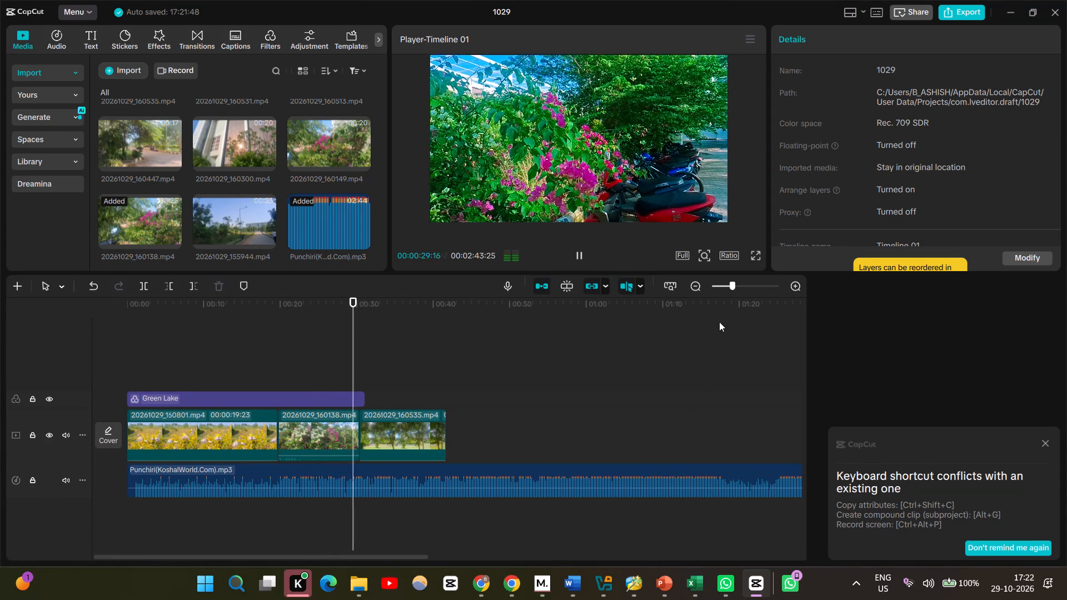
Trim the end of the clip 20261029_160138.mp4 to about 29 seconds on the timeline and replay from about 16 seconds, partly full screen.
click(328, 429)
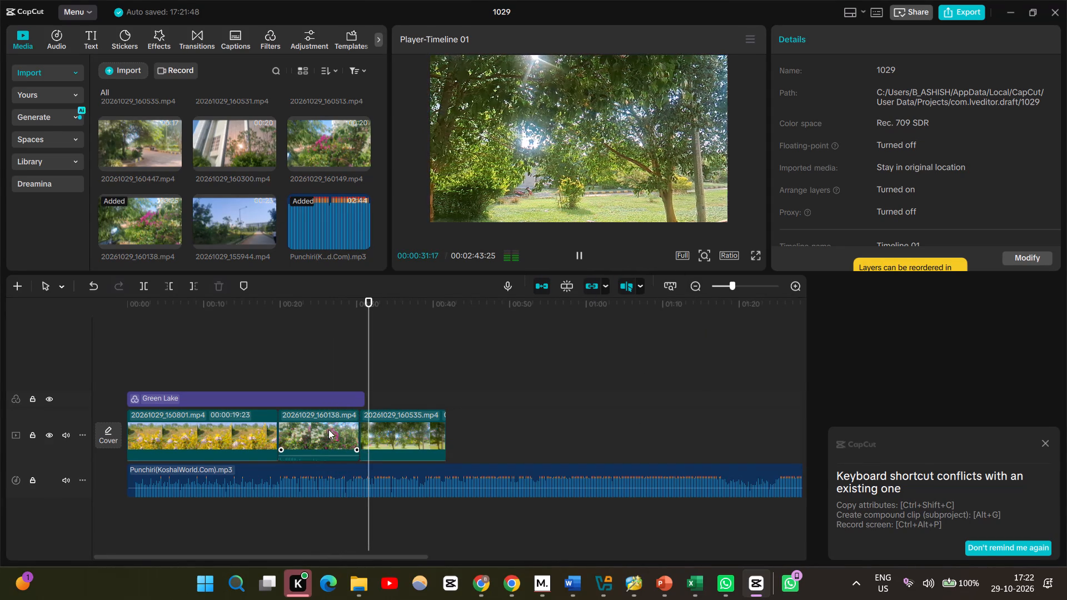
drag(360, 433, 346, 434)
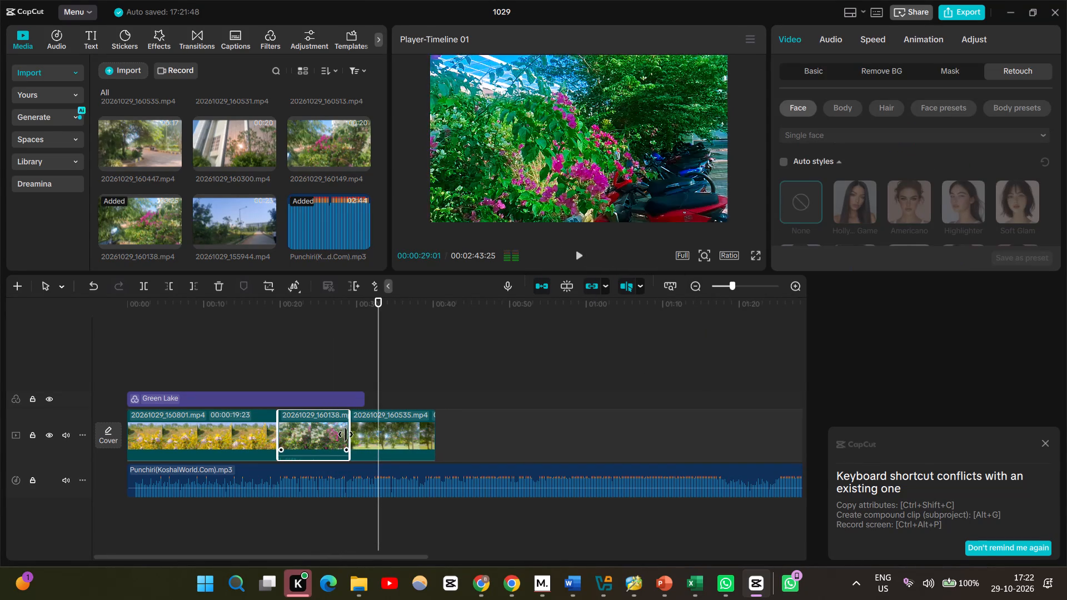
drag(346, 434, 348, 434)
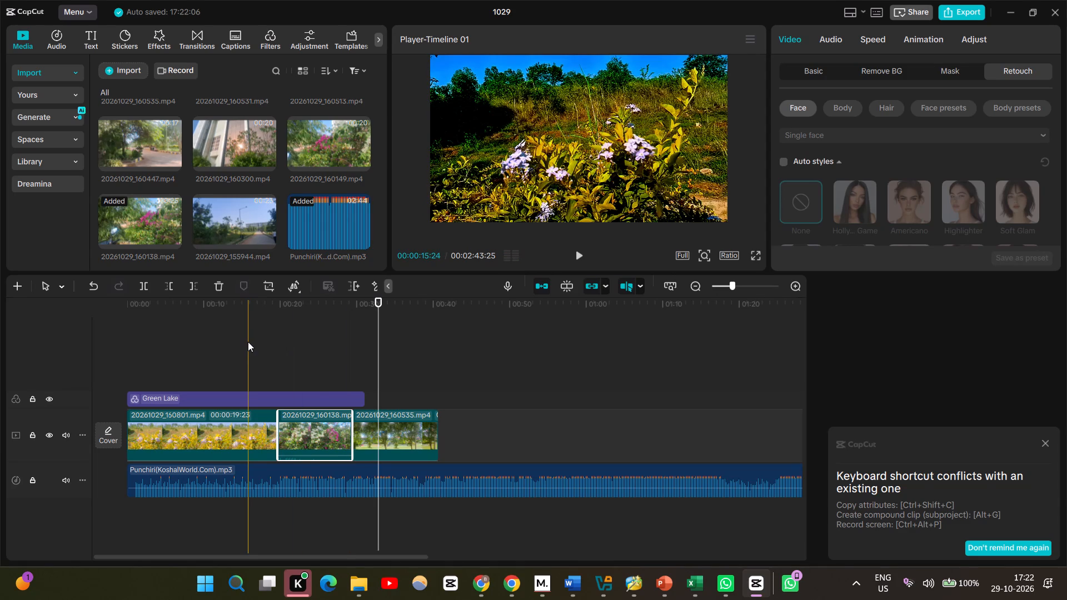
click(248, 342)
key(space)
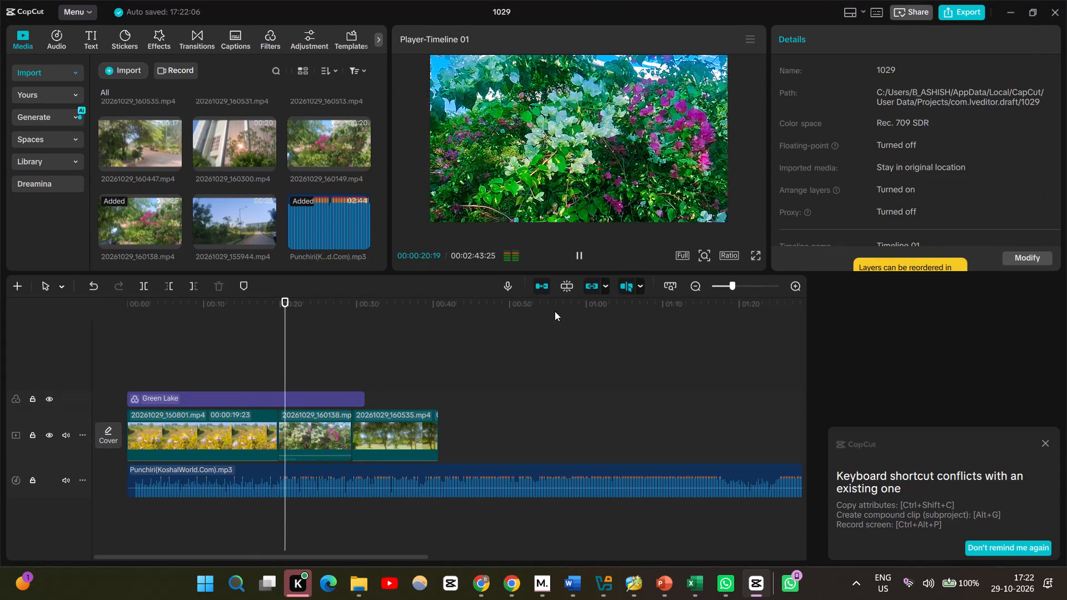
click(755, 256)
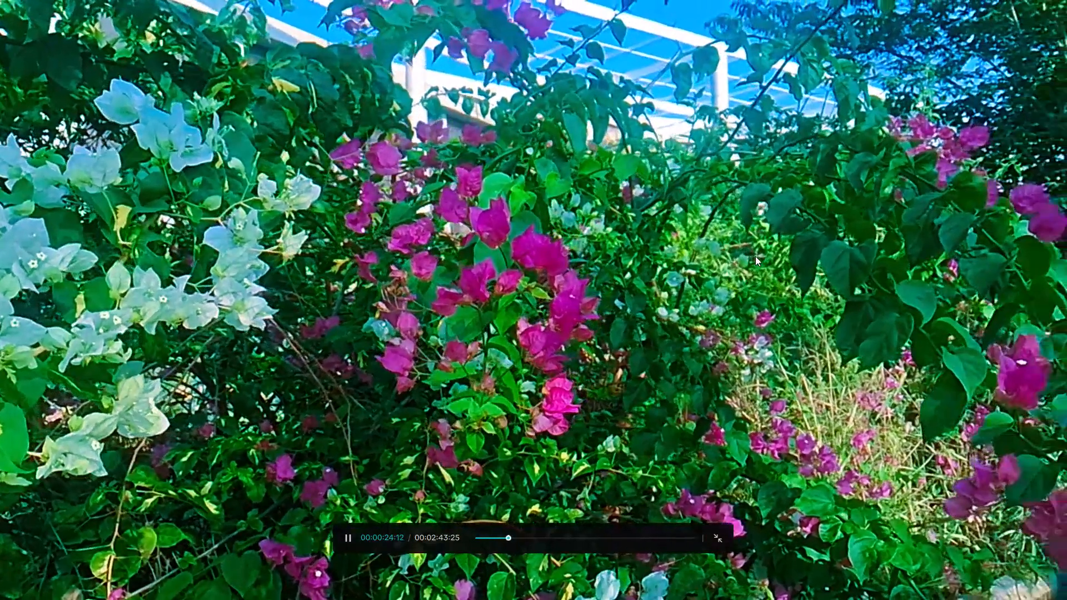
key(Escape)
click(577, 259)
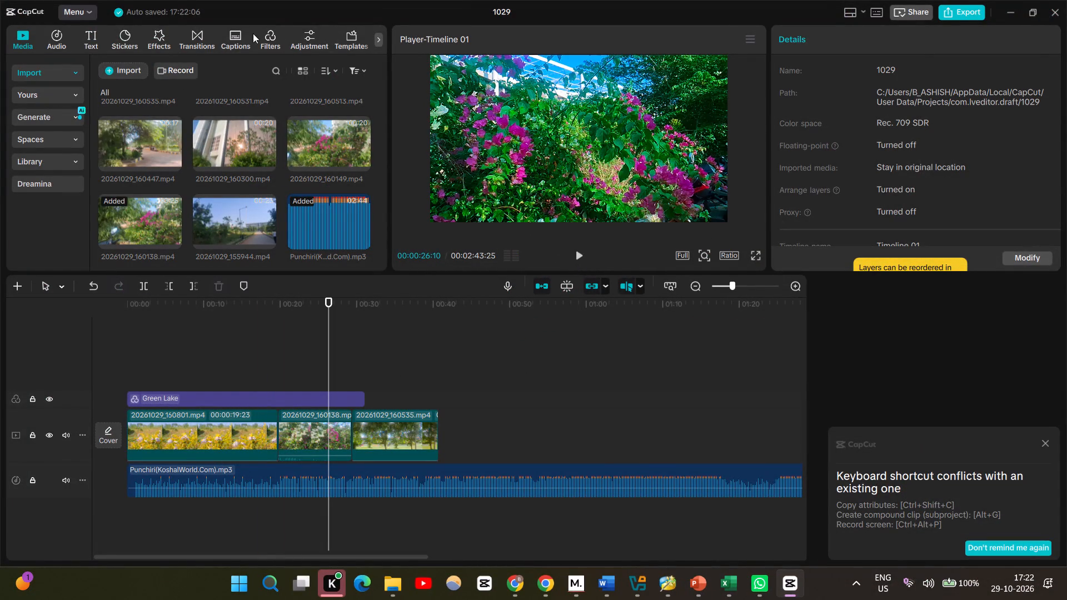
Look through the golden hour filter results for a suitable additional filter.
click(271, 42)
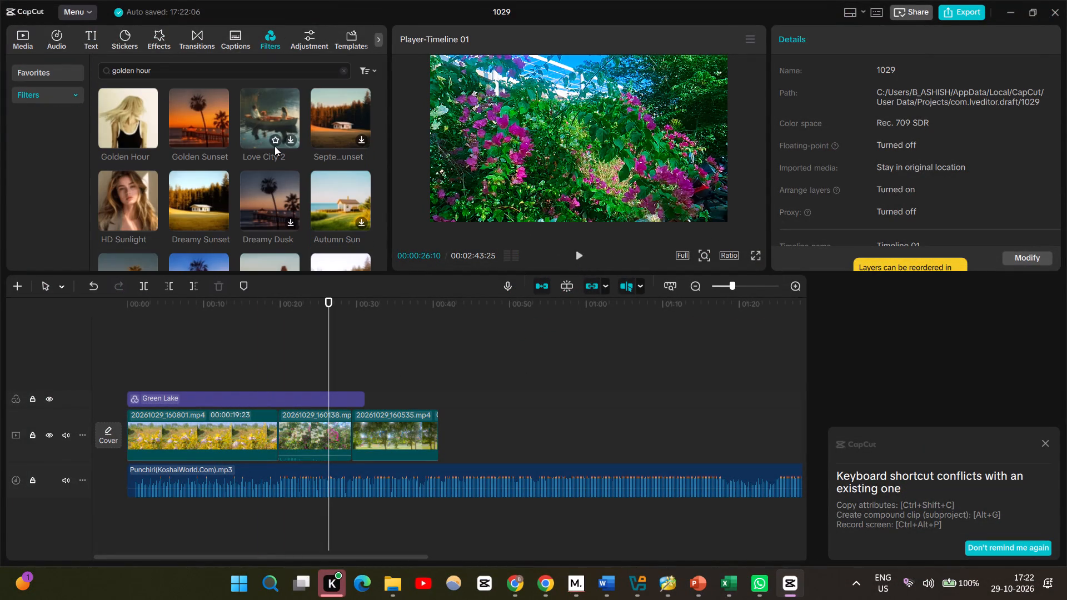
scroll(275, 146, down, 2)
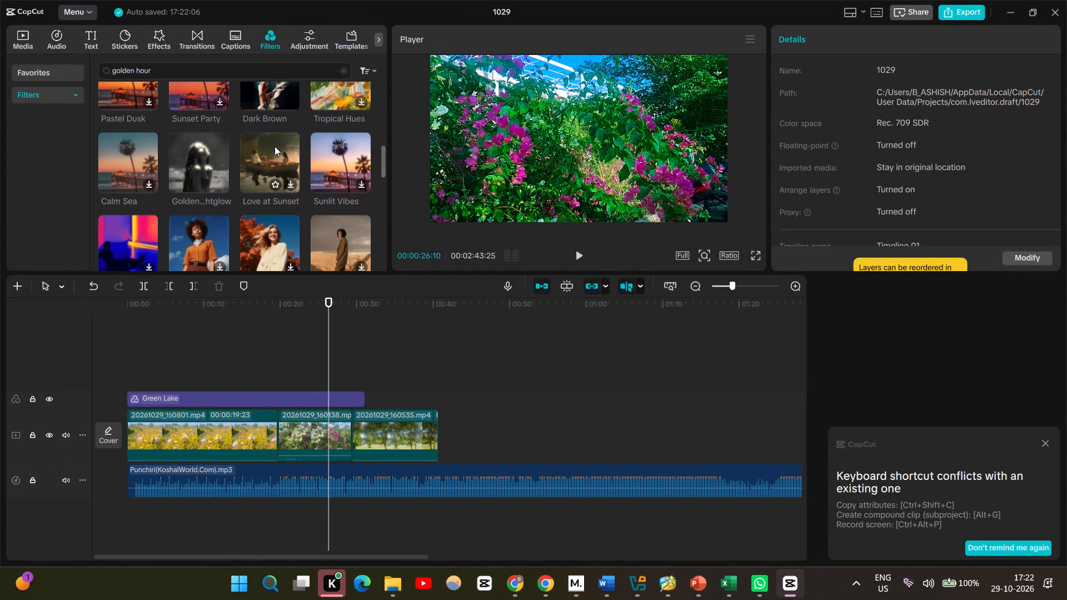
ctrl+scroll(142, 195, up, 1)
scroll(142, 195, down, 1)
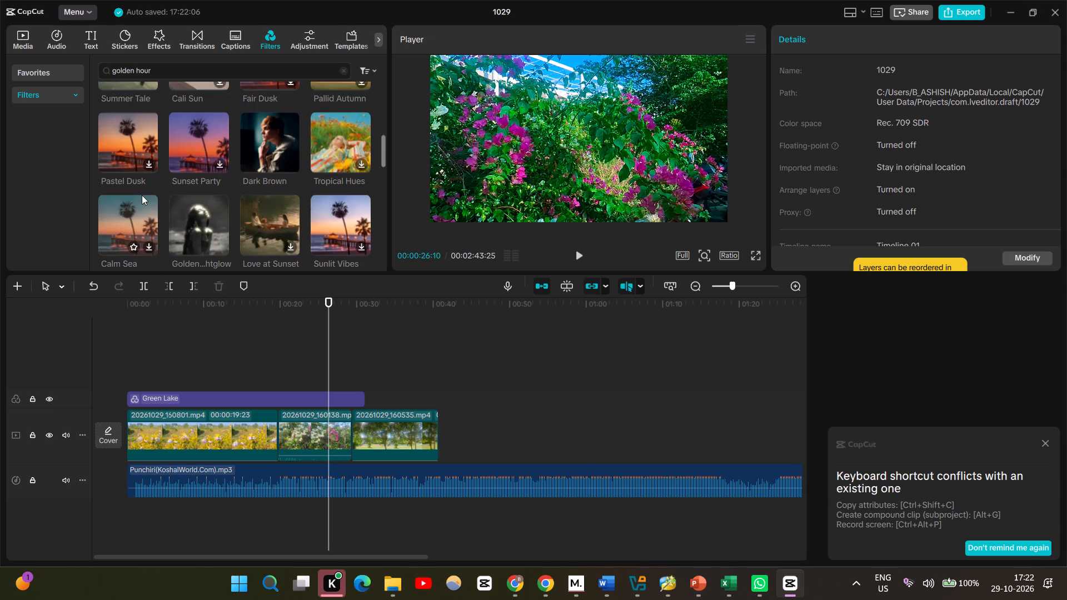
scroll(142, 195, down, 1)
scroll(142, 195, up, 1)
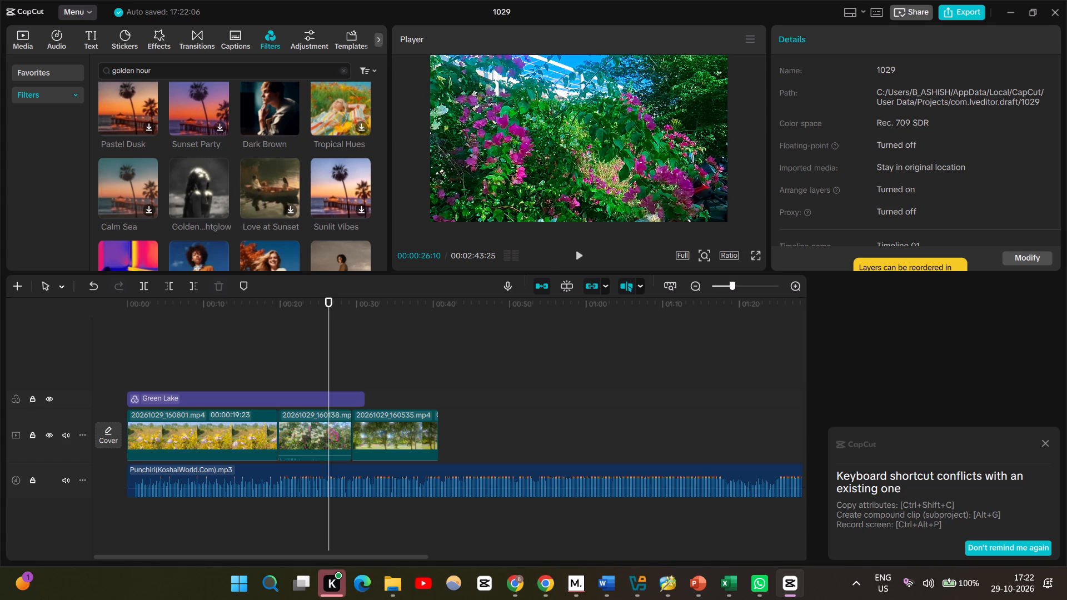
Search the filters for GLOW and preview Cloud Glow, including on the flower clip at about 10 seconds.
click(342, 73)
text(GLO)
click(299, 73)
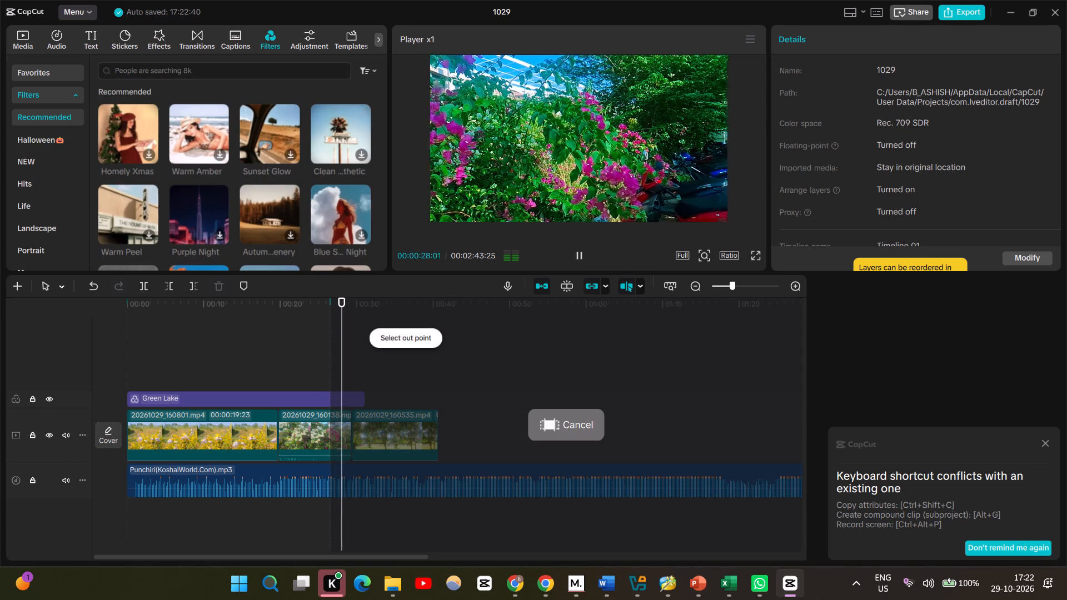
text(GLOW)
key(Return)
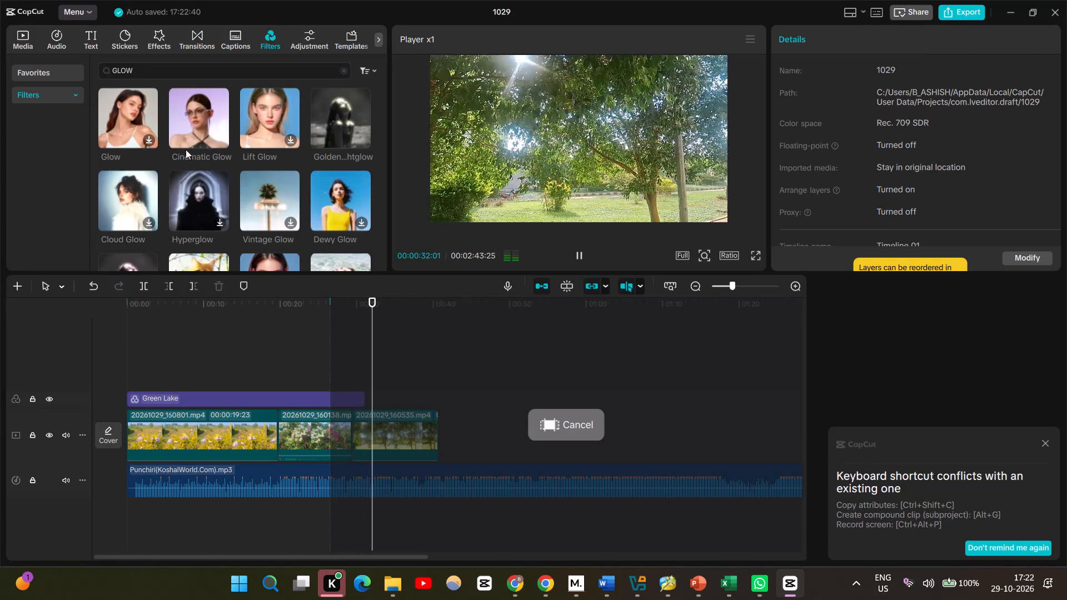
click(151, 221)
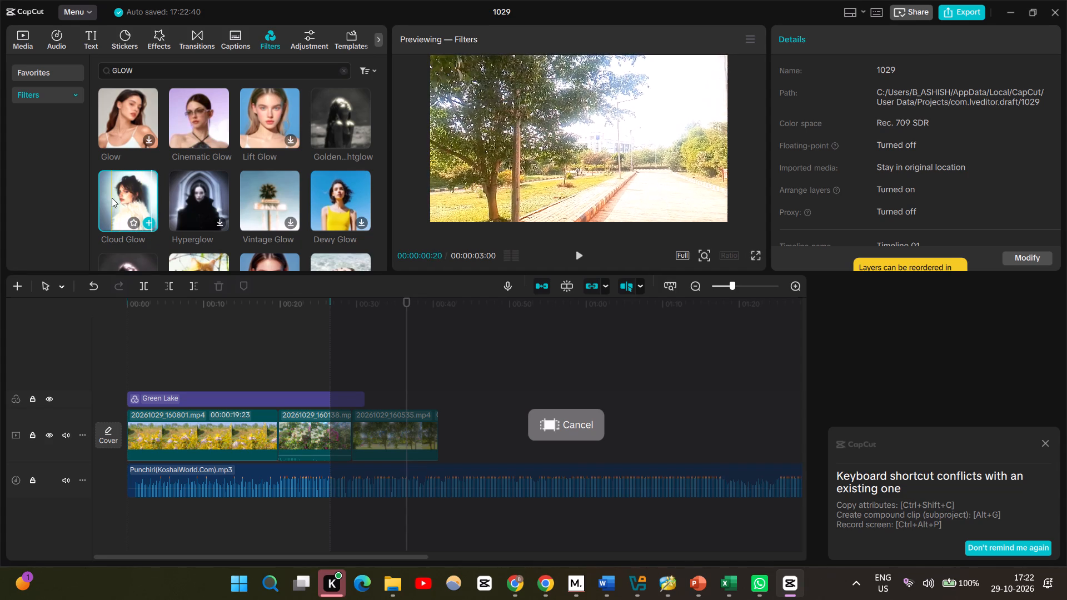
click(205, 376)
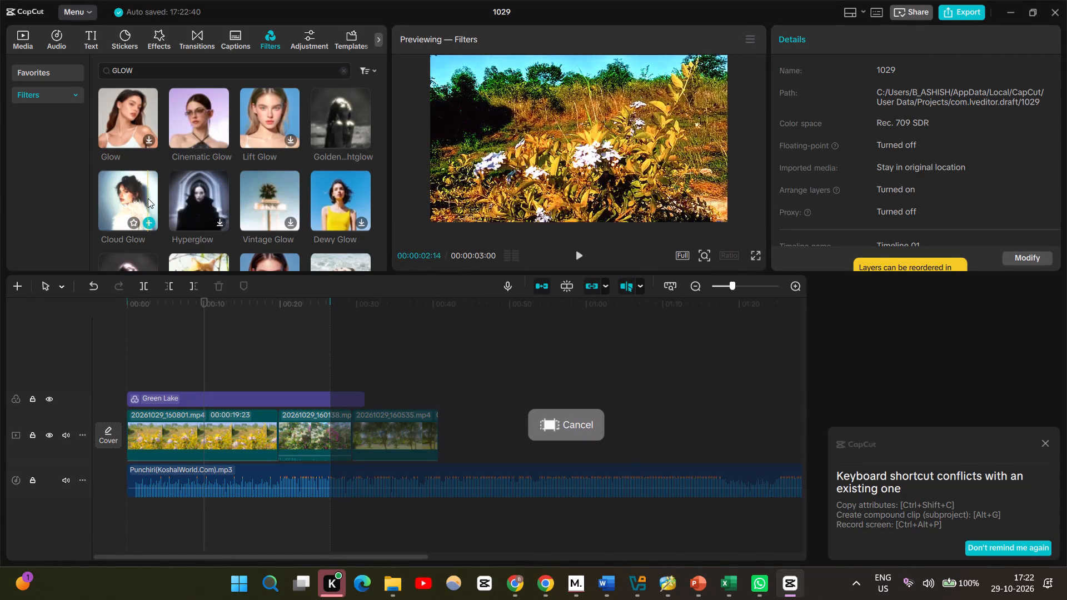
Add the Vintage Glow filter above Green Lake, spanning the start to about 30 seconds, and replay full screen from the beginning.
click(290, 222)
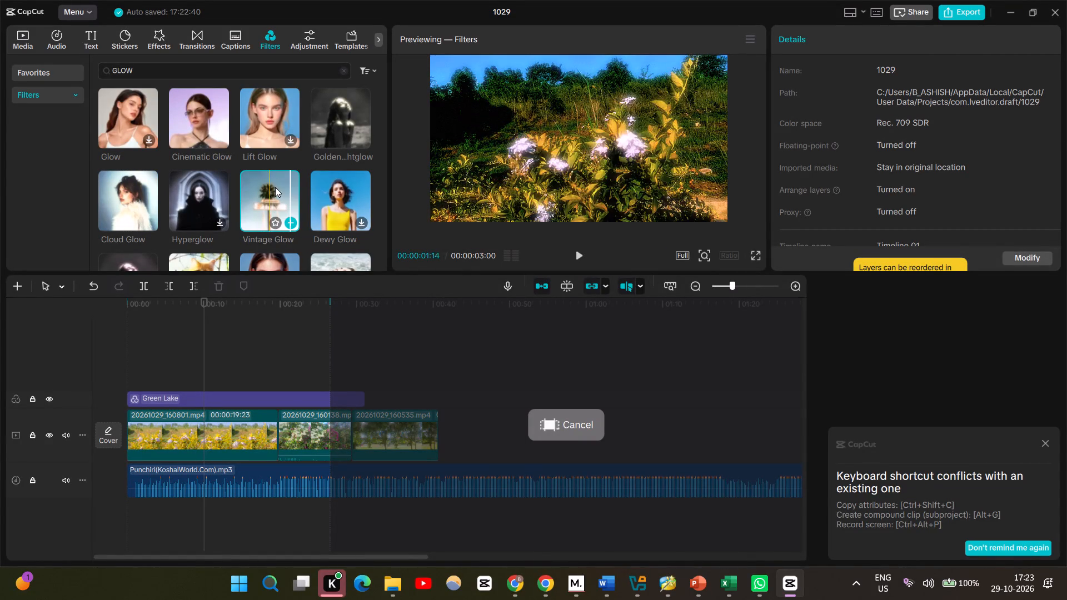
click(293, 224)
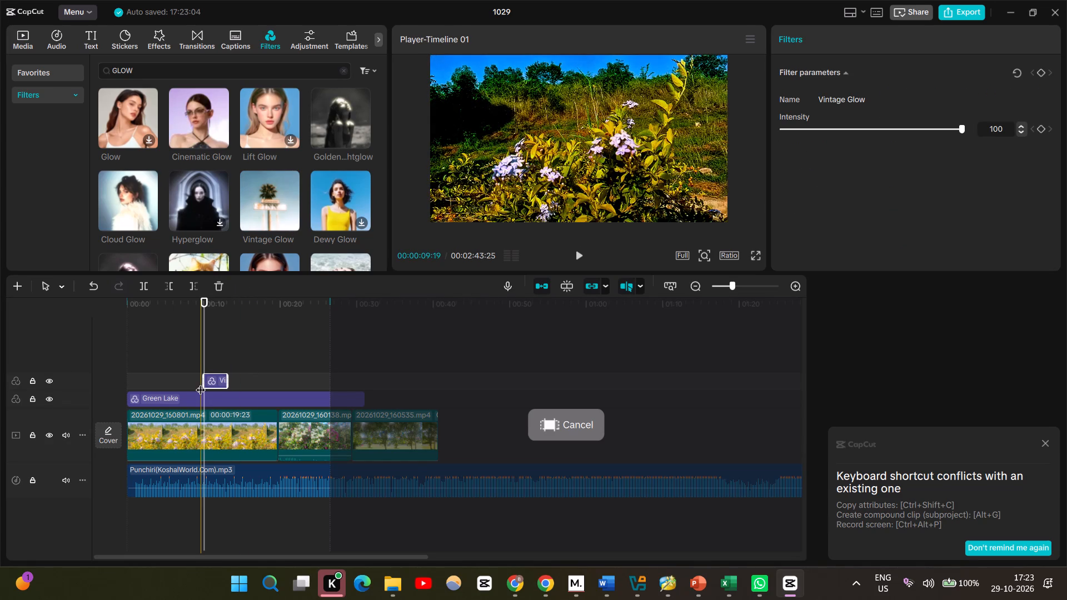
drag(202, 378, 79, 384)
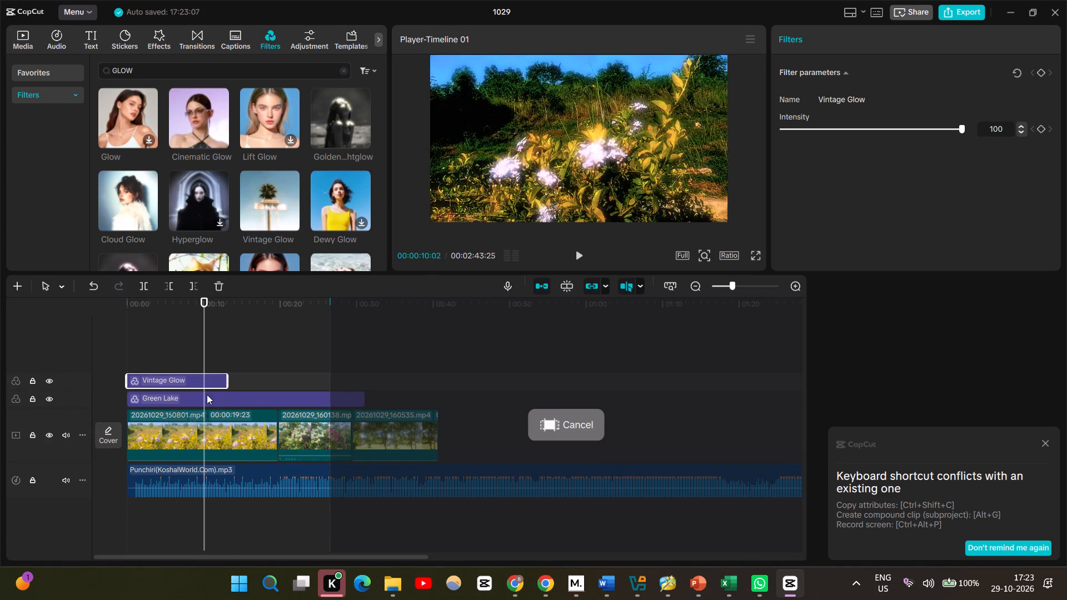
drag(229, 382, 430, 362)
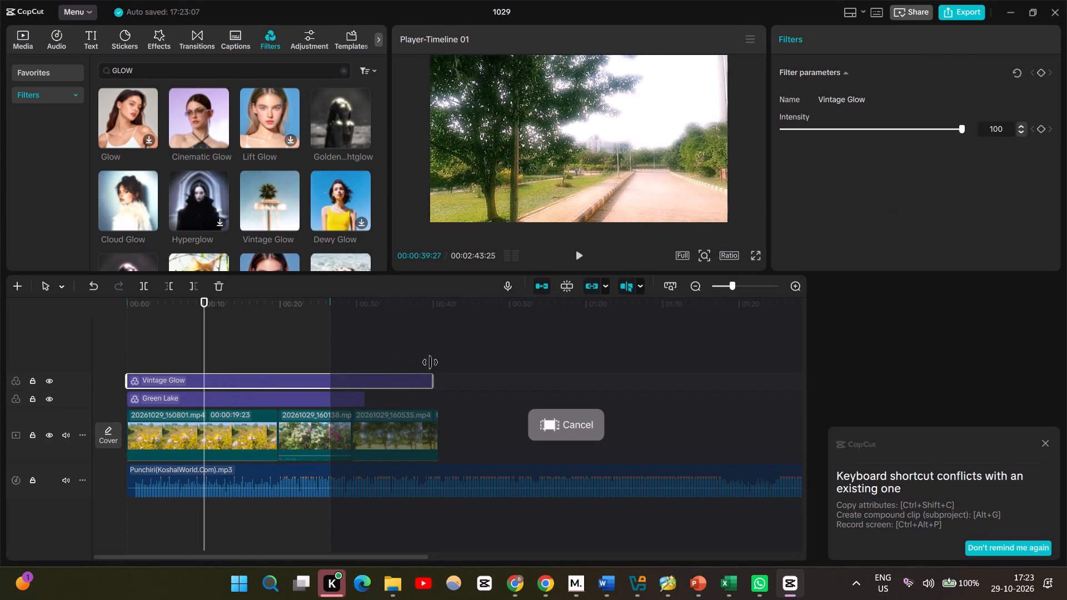
drag(430, 362, 355, 374)
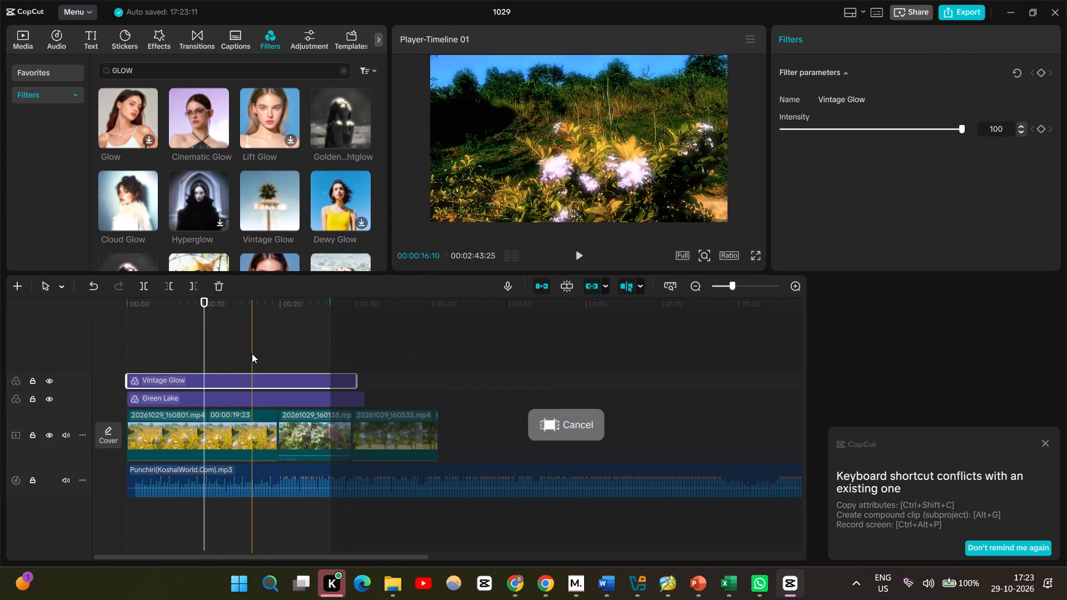
click(252, 353)
drag(252, 353, 66, 344)
key(space)
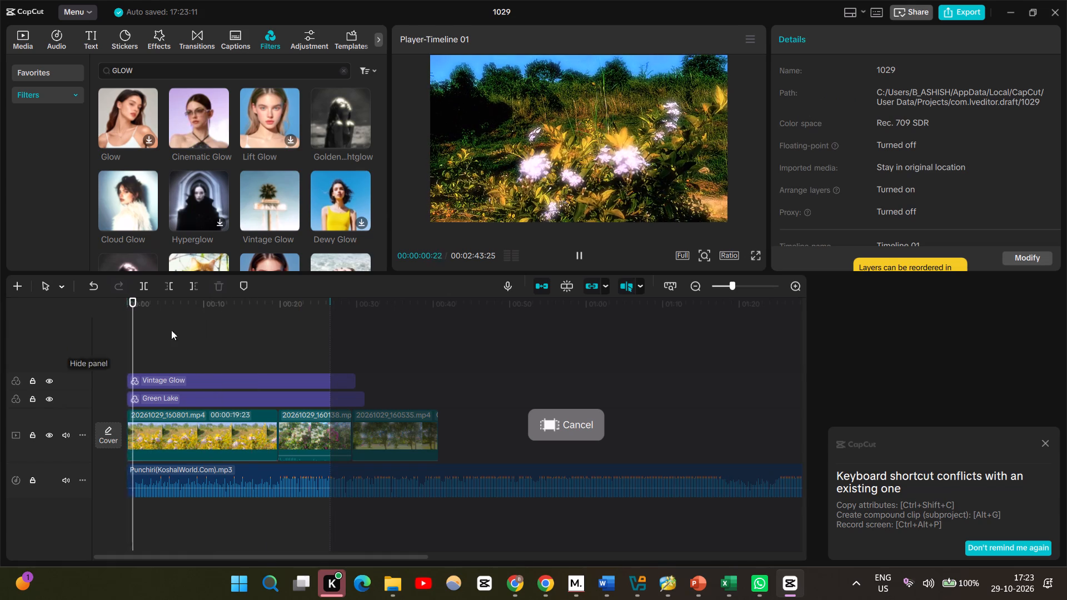
click(757, 258)
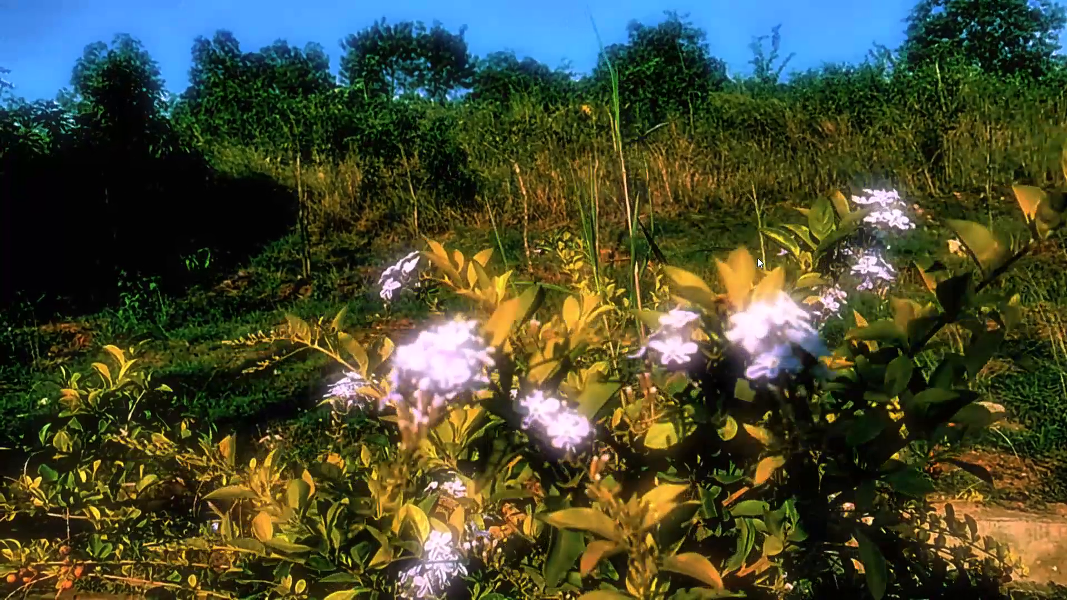
key(Escape)
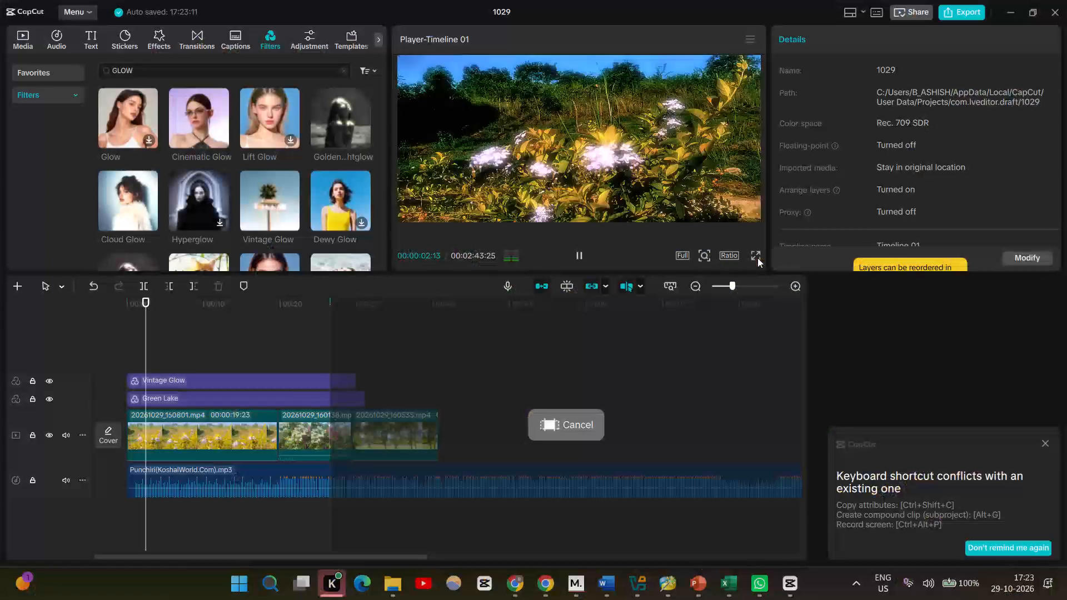
Move the Green Lake filter above Vintage Glow and replay full screen from the beginning through the bougainvillea clip.
click(202, 396)
drag(202, 396, 200, 361)
click(178, 348)
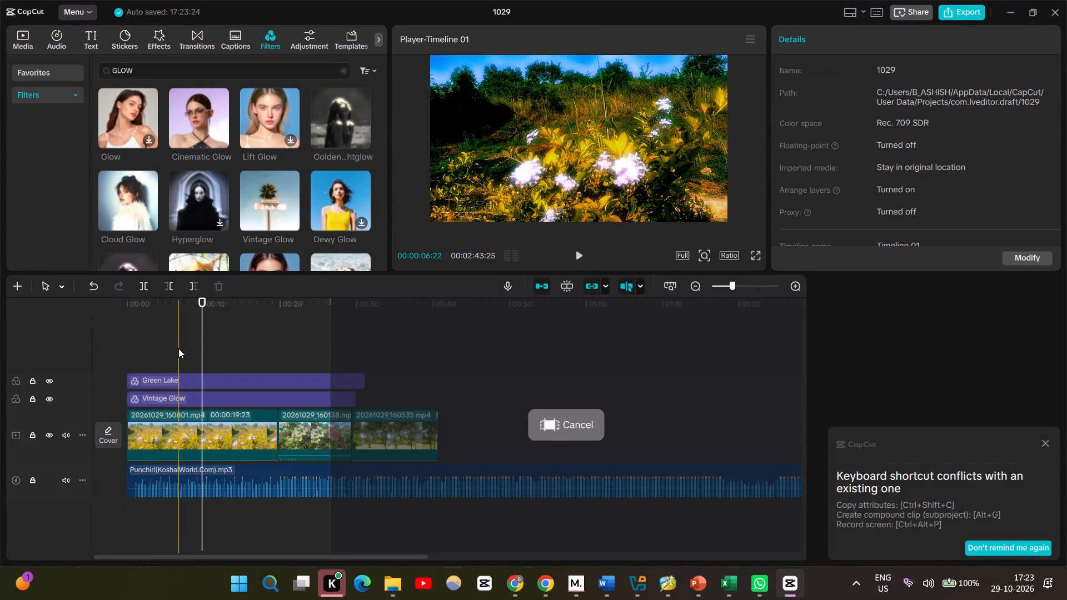
drag(178, 348, 63, 348)
key(space)
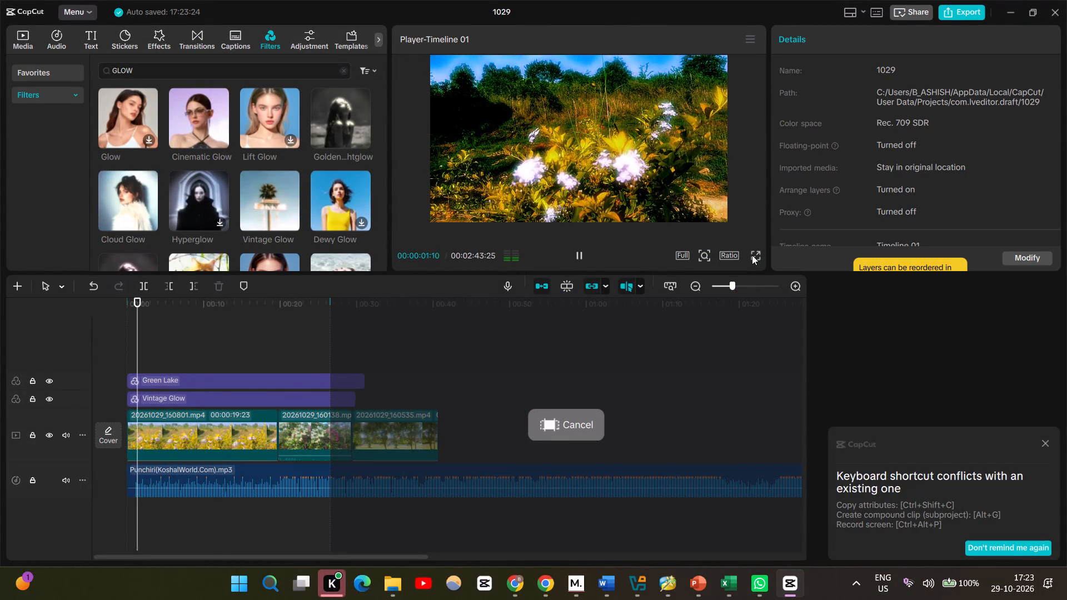
click(752, 255)
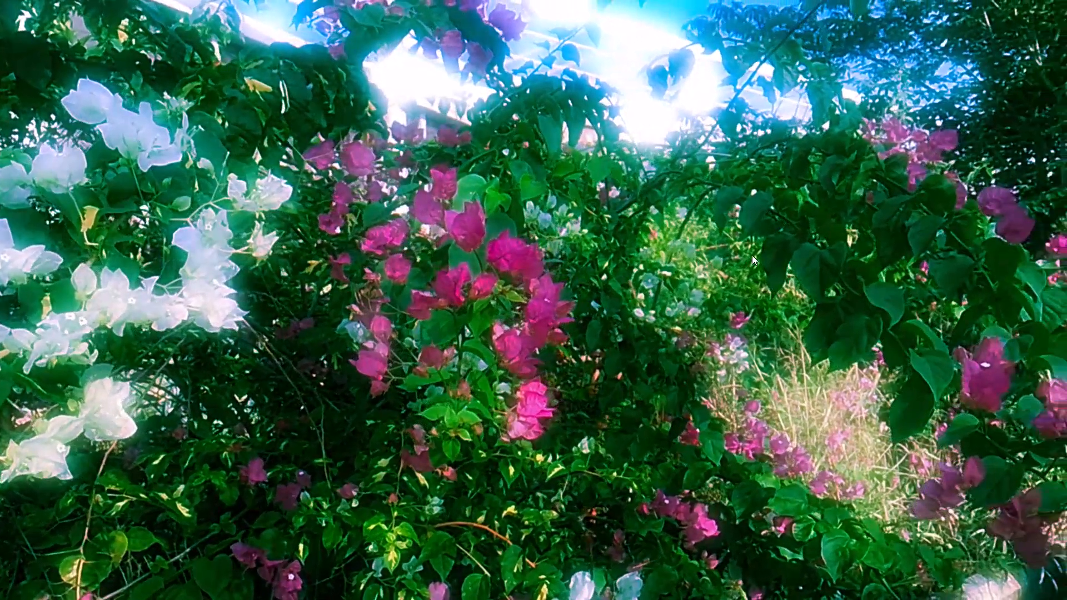
key(Escape)
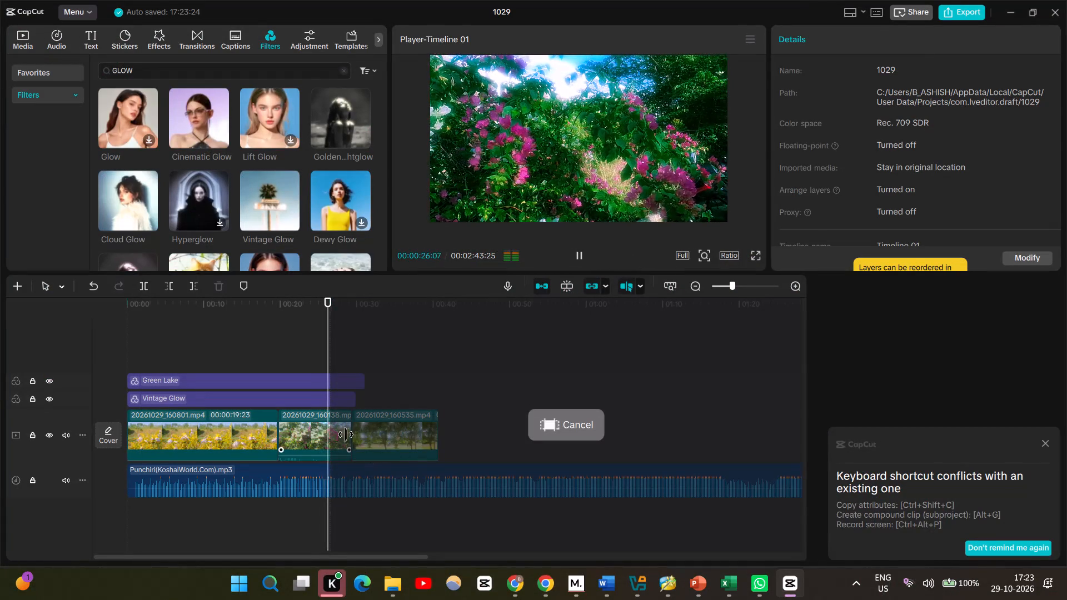
Trim the start of the Green Lake filter to about 20 seconds, where 20261029_160138.mp4 begins, and replay from there.
click(293, 354)
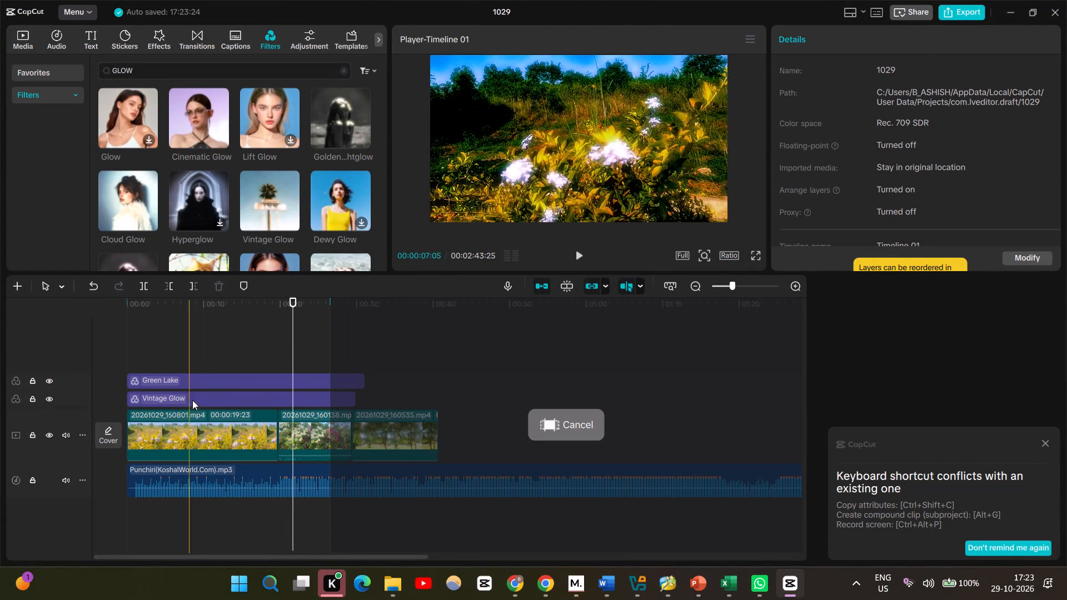
click(211, 381)
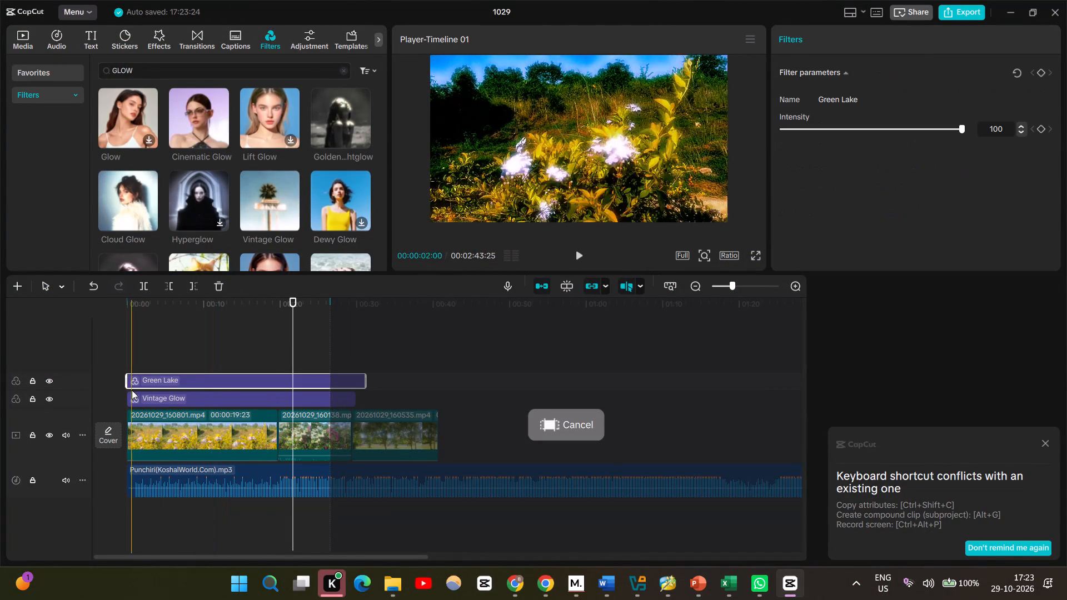
drag(126, 384, 280, 387)
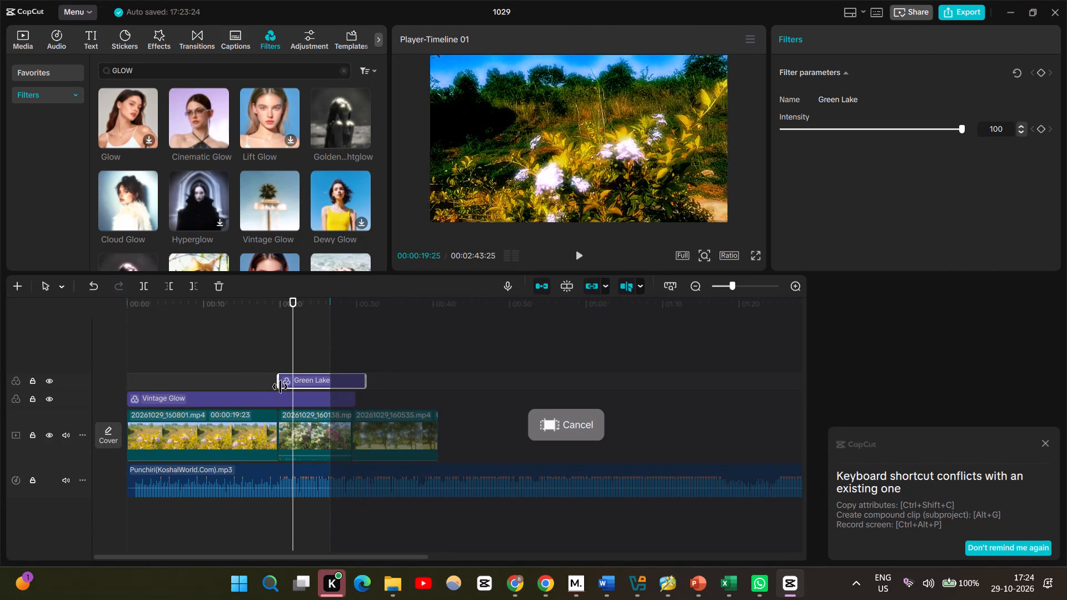
drag(280, 387, 281, 387)
click(278, 371)
key(space)
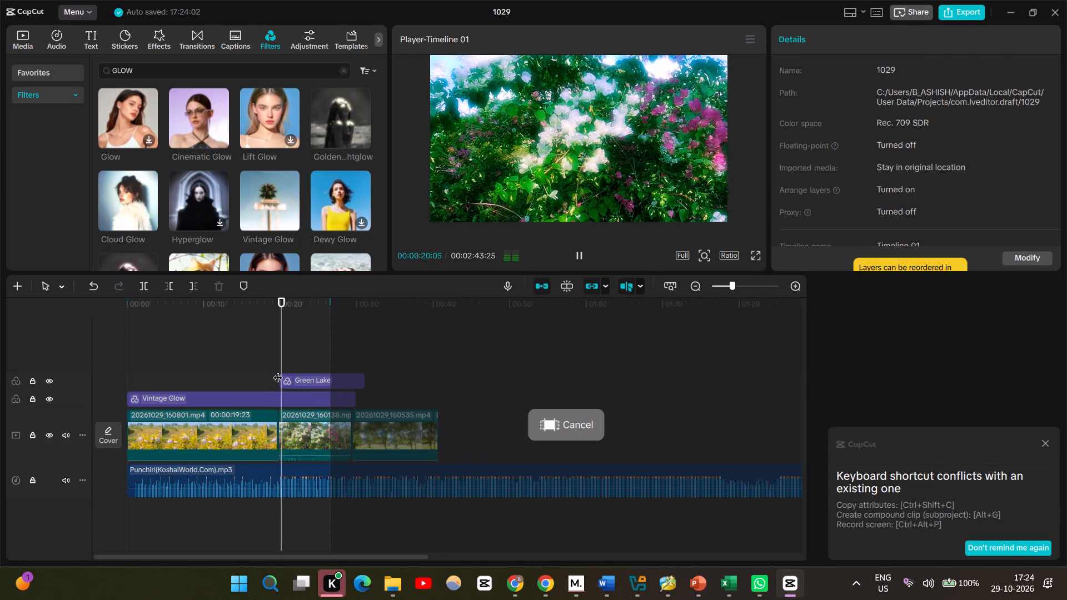
Replay from the start of the bougainvillea clip, and undo the trim at the start of the Green Lake filter.
click(263, 362)
key(space)
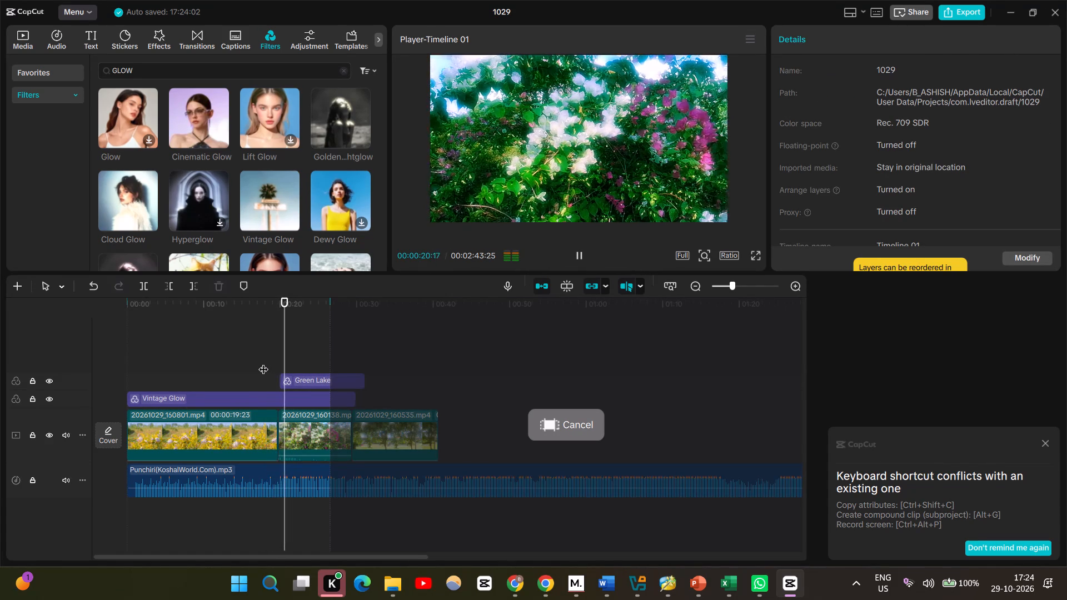
click(194, 348)
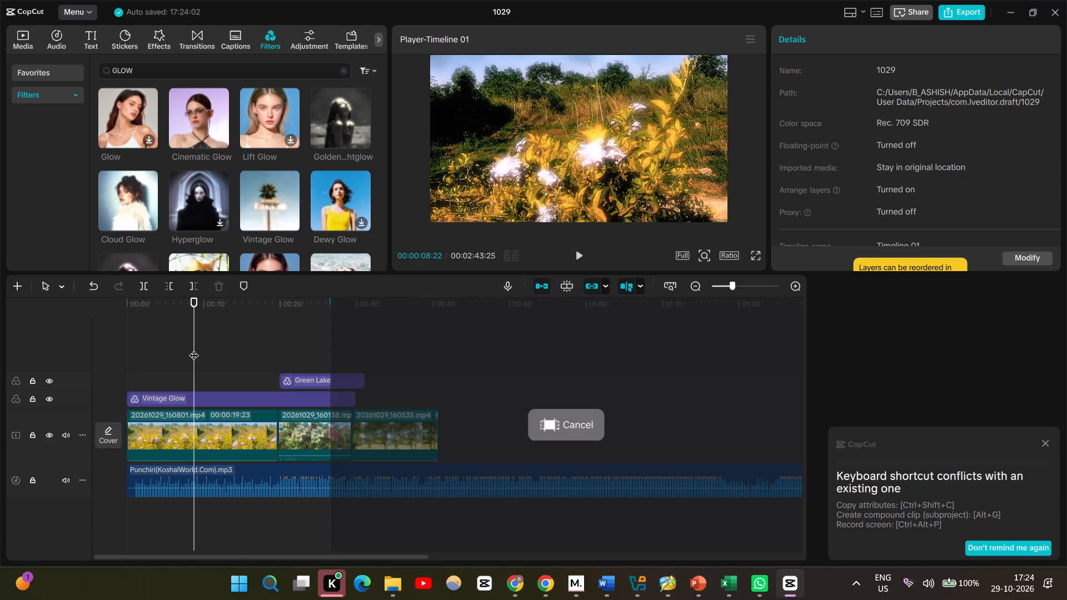
key(ctrl+z)
Trim the start of the Vintage Glow filter to about 20 seconds, aligned with the start of 20261029_160138.mp4.
click(183, 396)
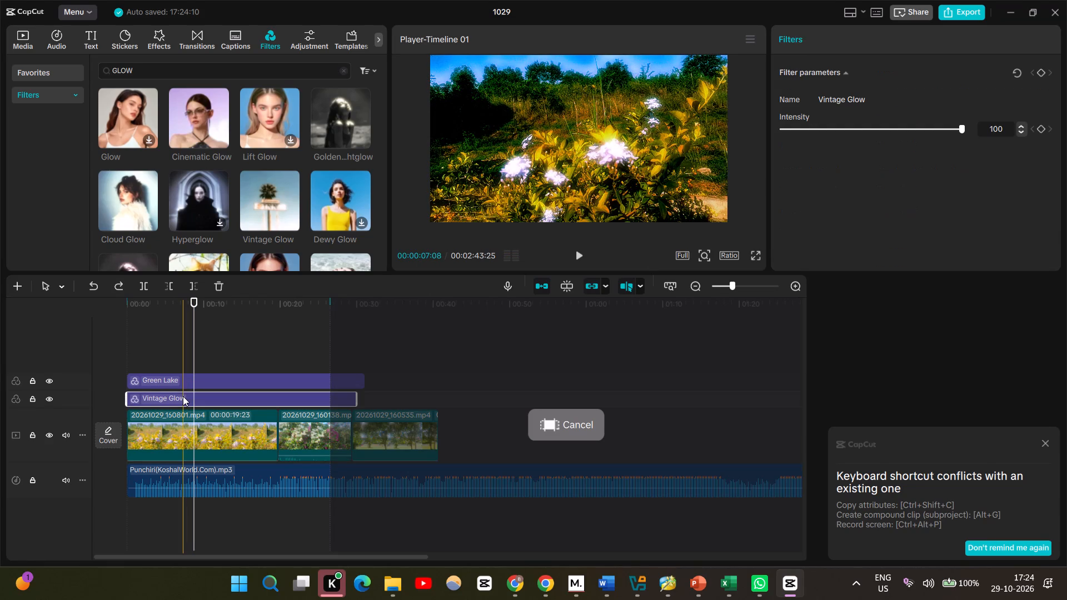
drag(127, 401, 238, 398)
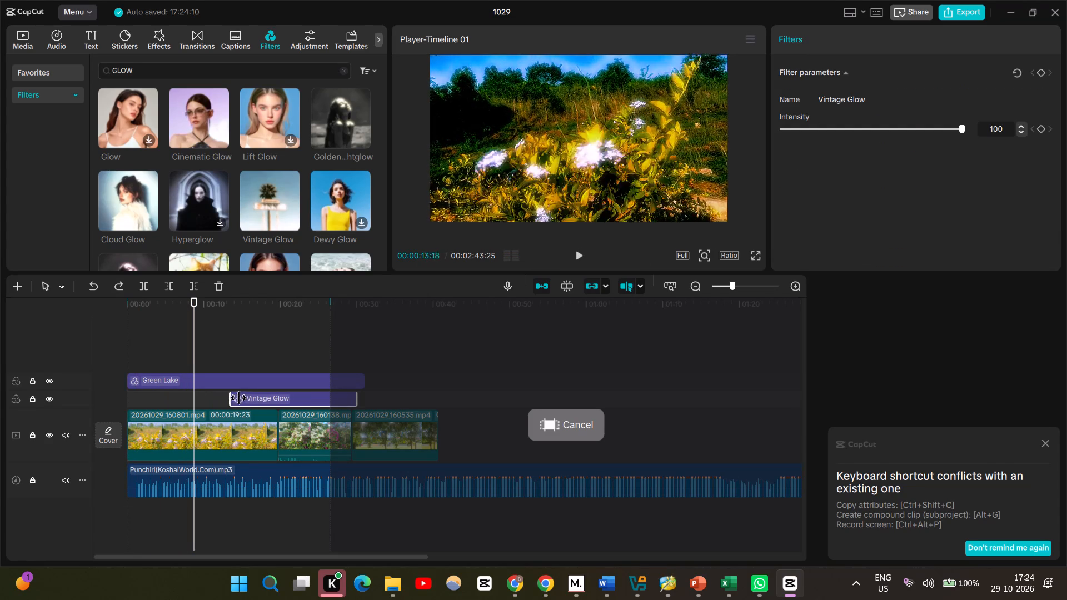
drag(238, 398, 278, 400)
click(299, 432)
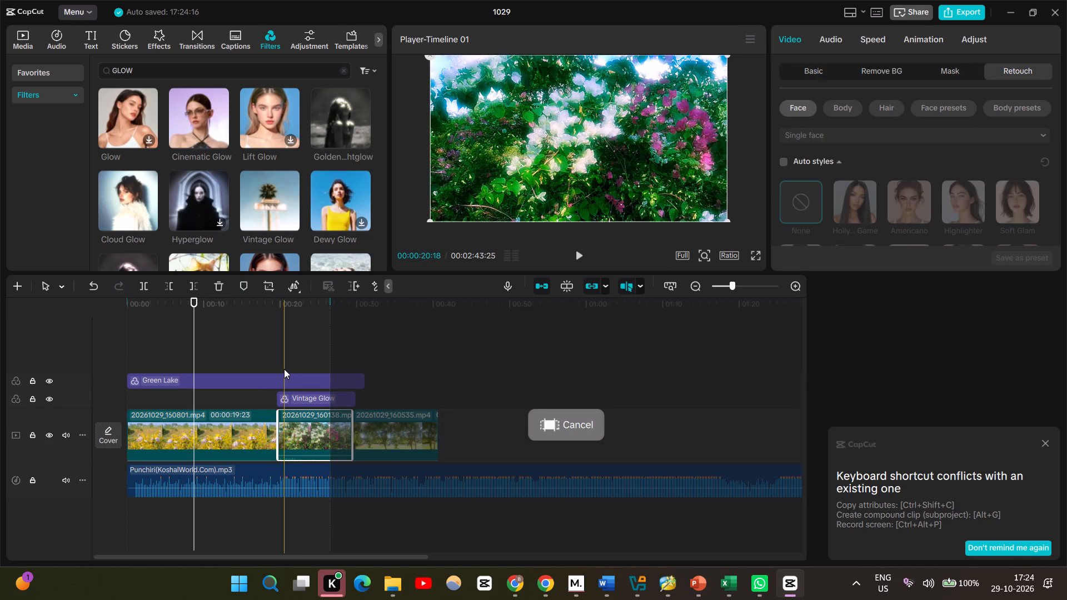
click(276, 367)
click(305, 442)
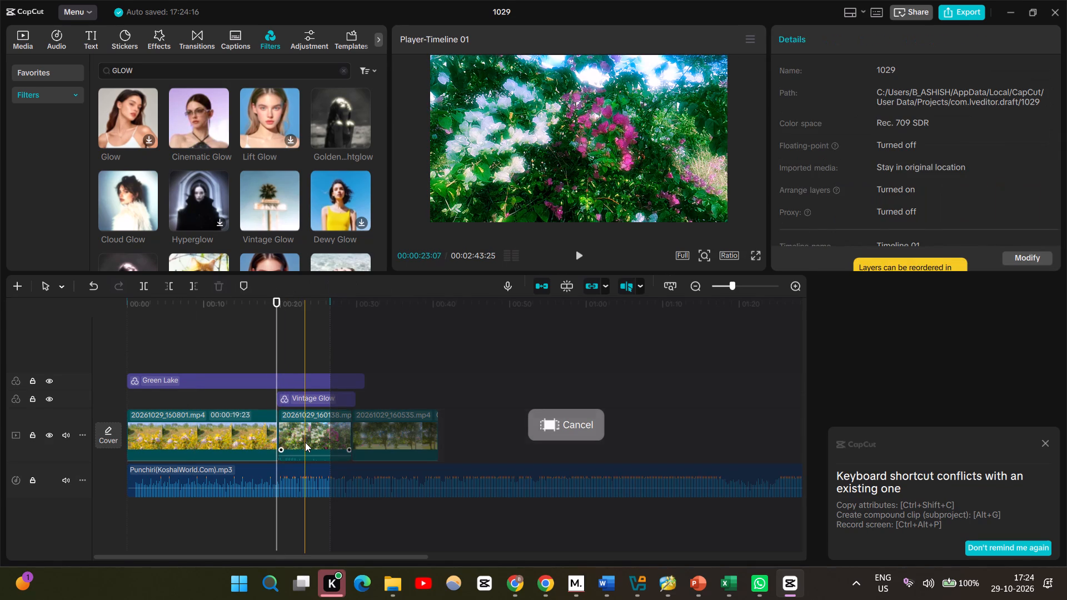
ctrl+scroll(293, 402, up, 5)
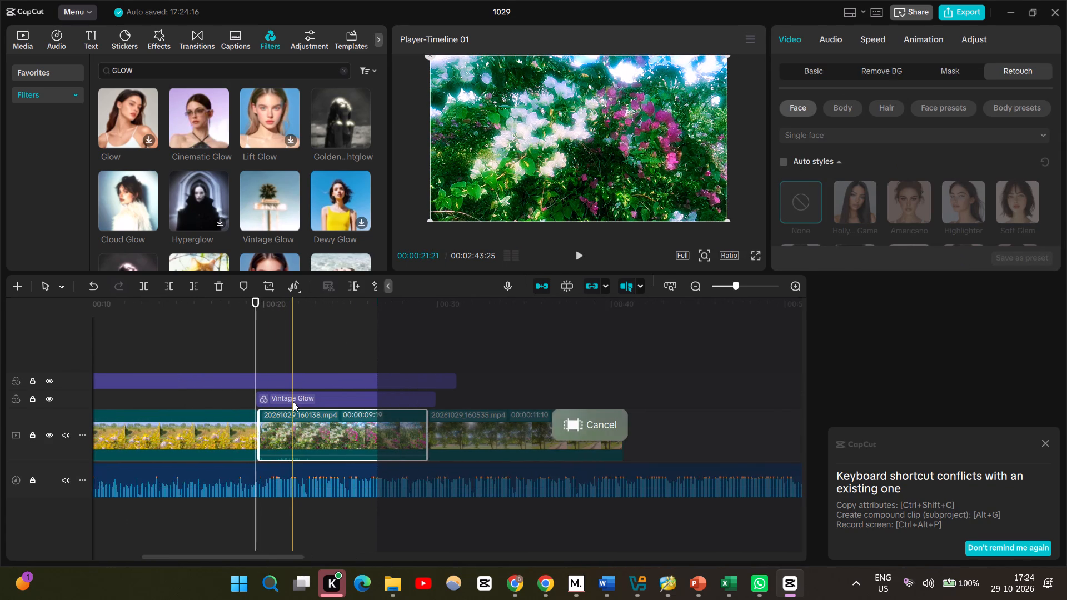
ctrl+scroll(293, 402, up, 5)
click(293, 402)
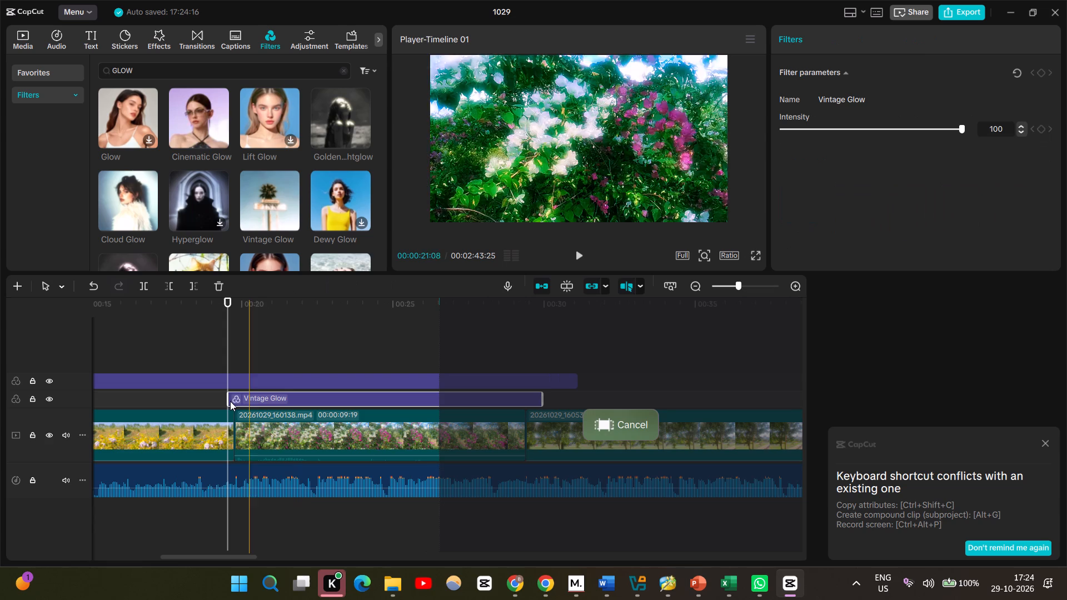
drag(230, 397, 237, 397)
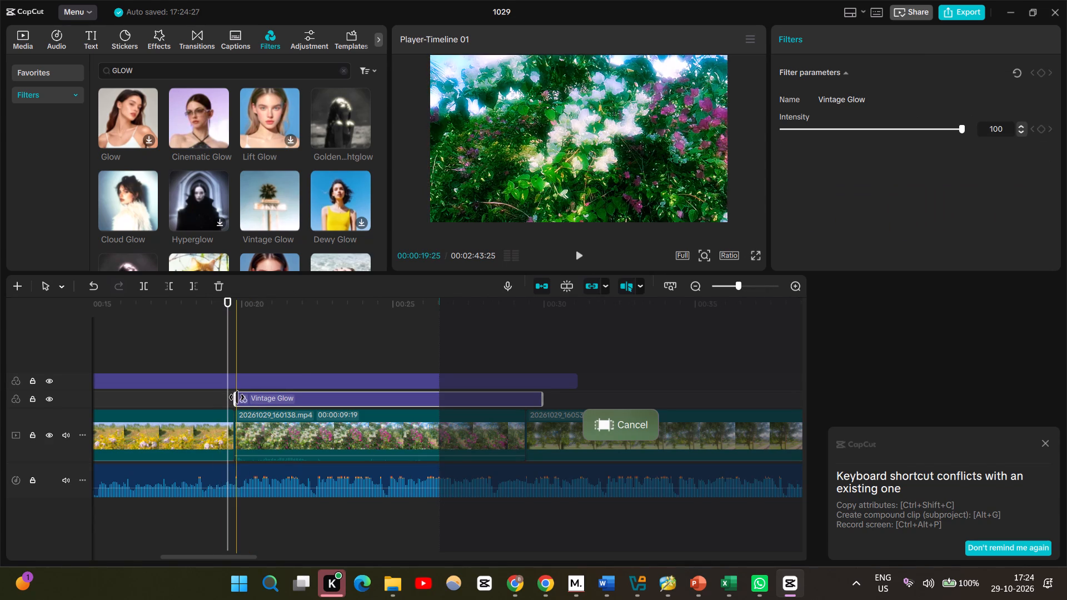
Replay the transition from the flower clip into 20261029_160138.mp4, starting at about 18 seconds.
click(231, 343)
click(193, 327)
key(space)
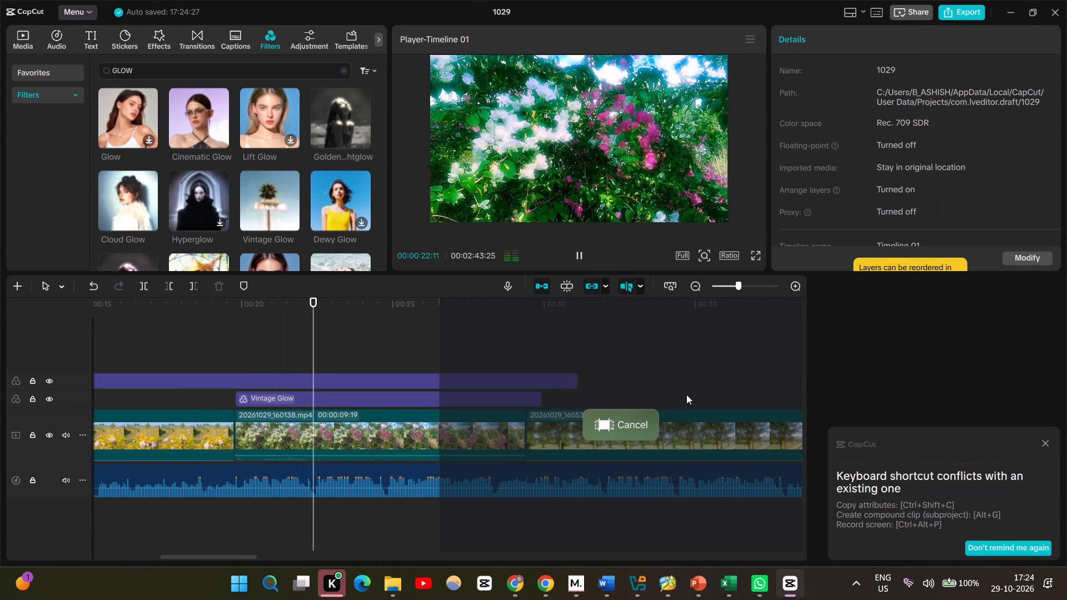
click(582, 261)
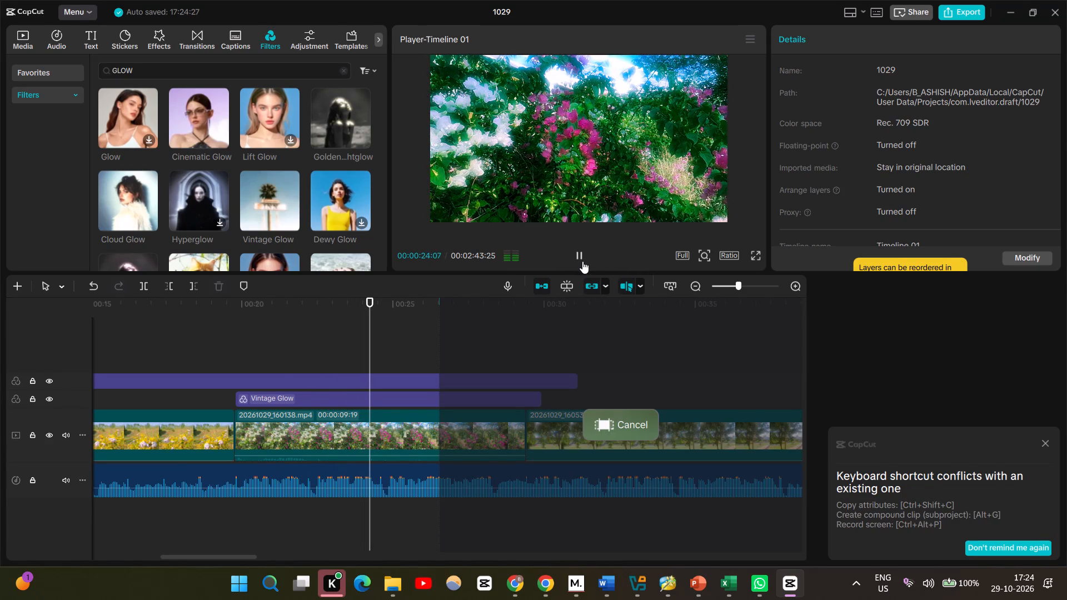
Pull down the shadows of the Luma curve on the bougainvillea clip 20261029_160138.mp4 to darken it.
click(281, 342)
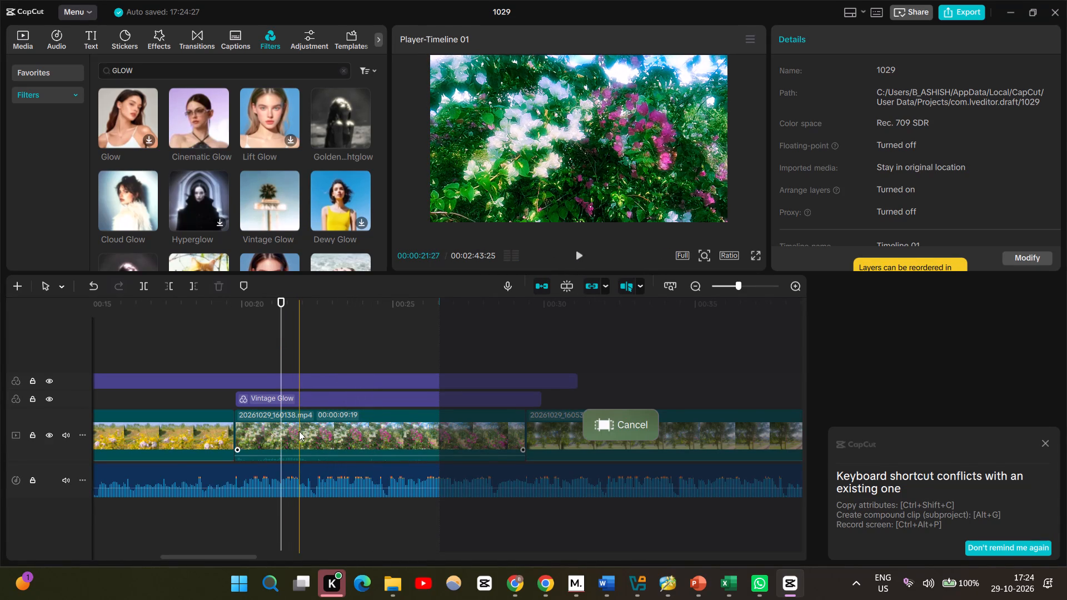
click(300, 439)
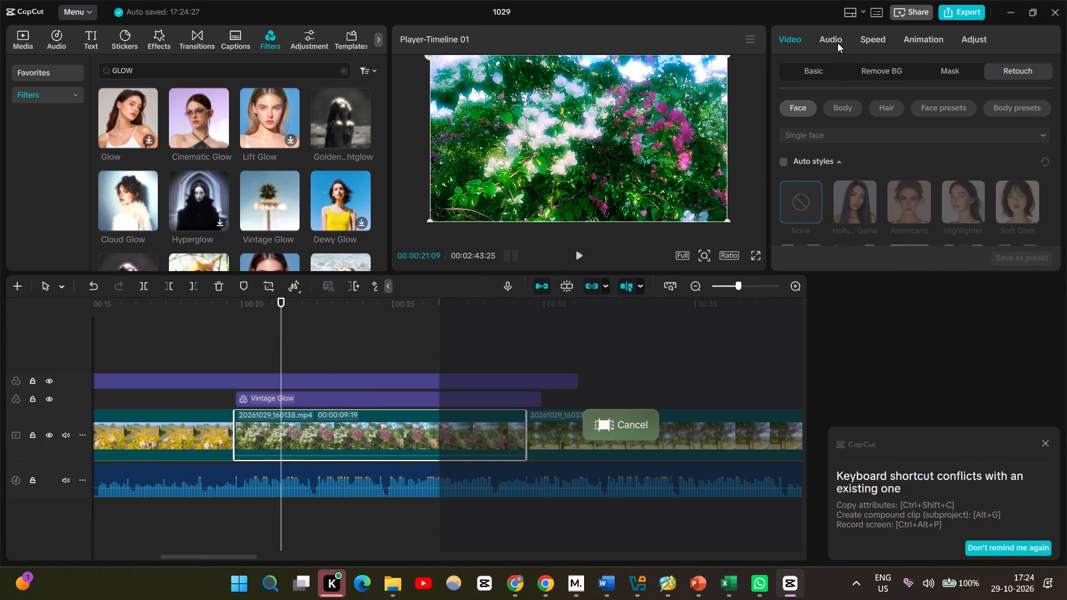
click(970, 39)
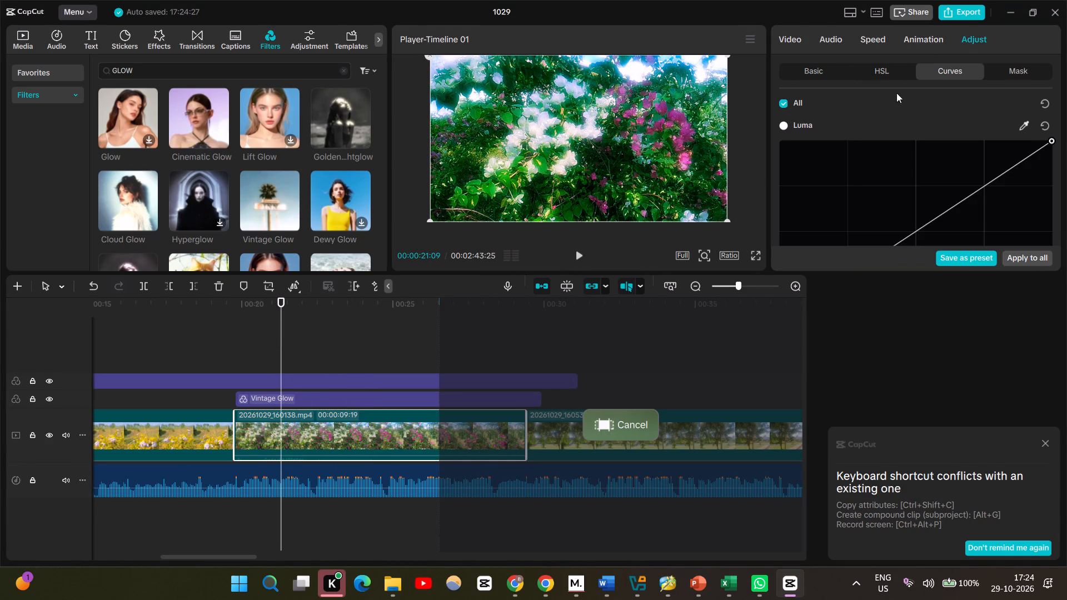
scroll(866, 177, down, 1)
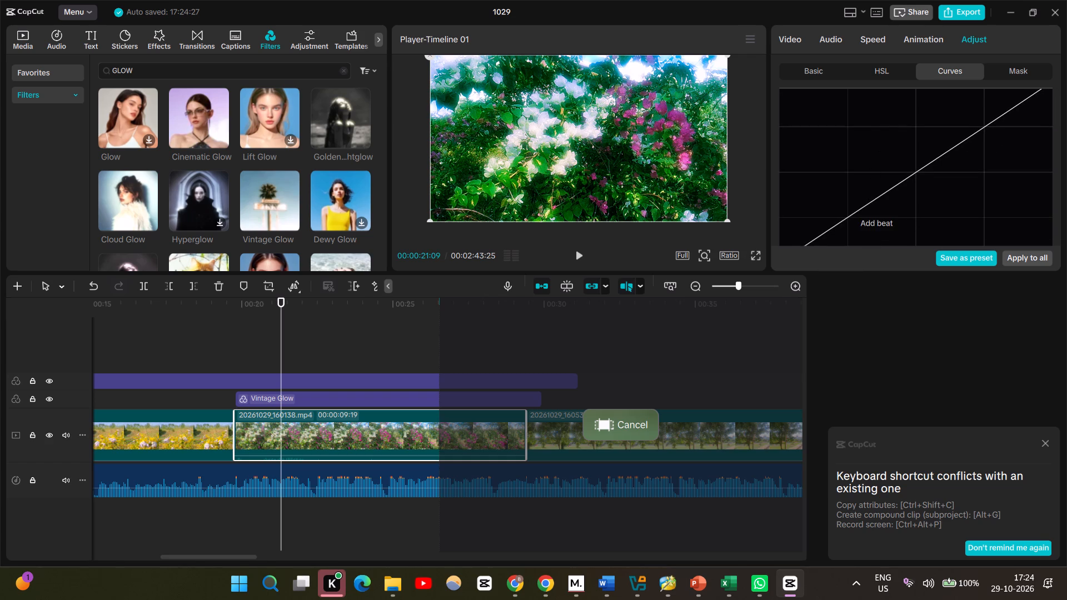
drag(867, 205, 864, 242)
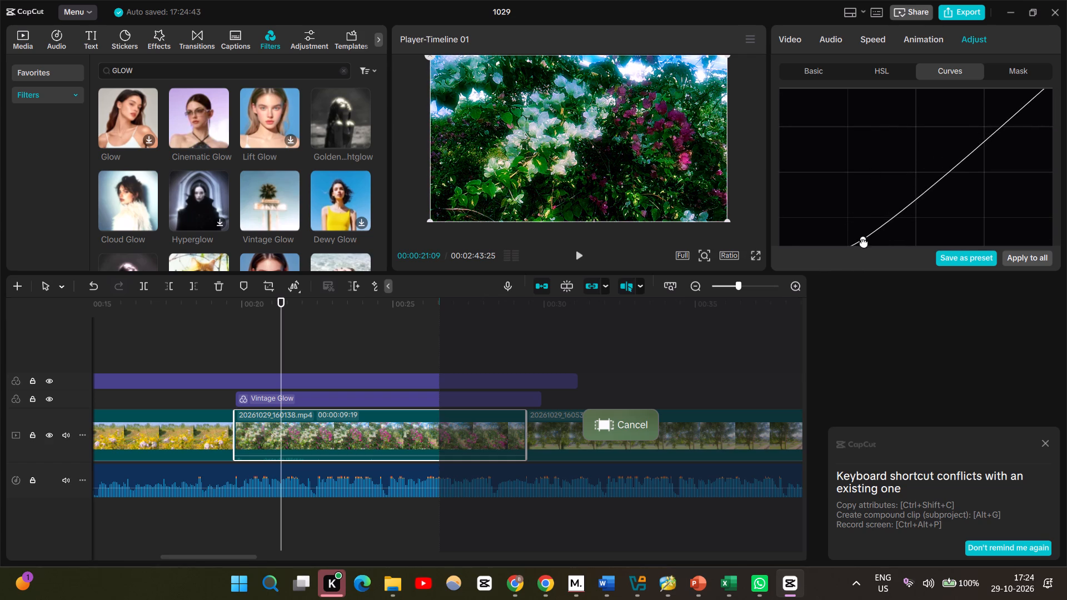
drag(864, 242, 857, 242)
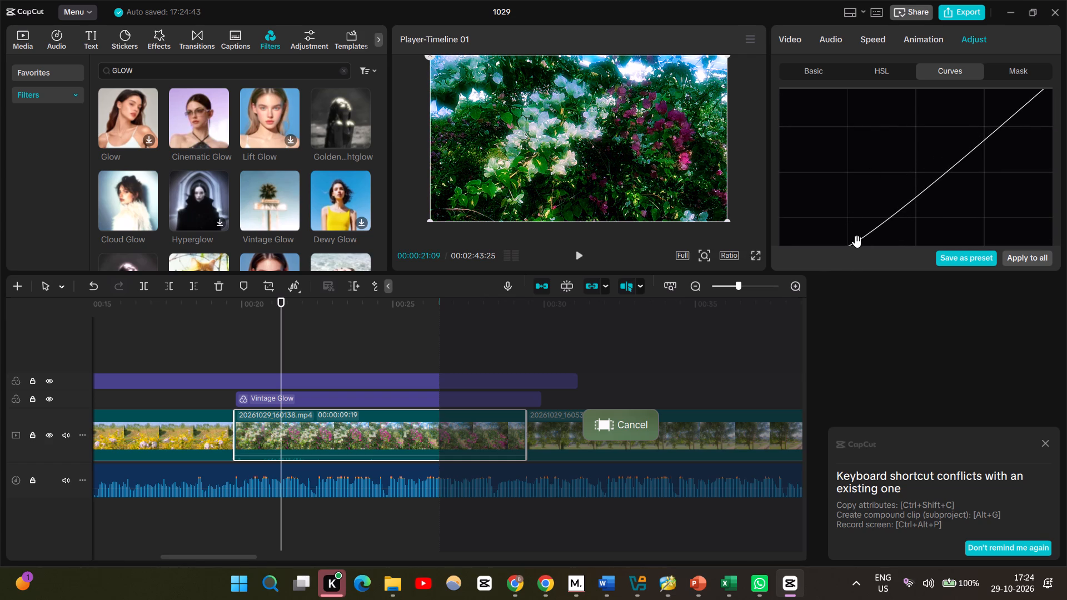
Turn on Color correction for the bougainvillea clip and set its intensity to 66.
click(819, 66)
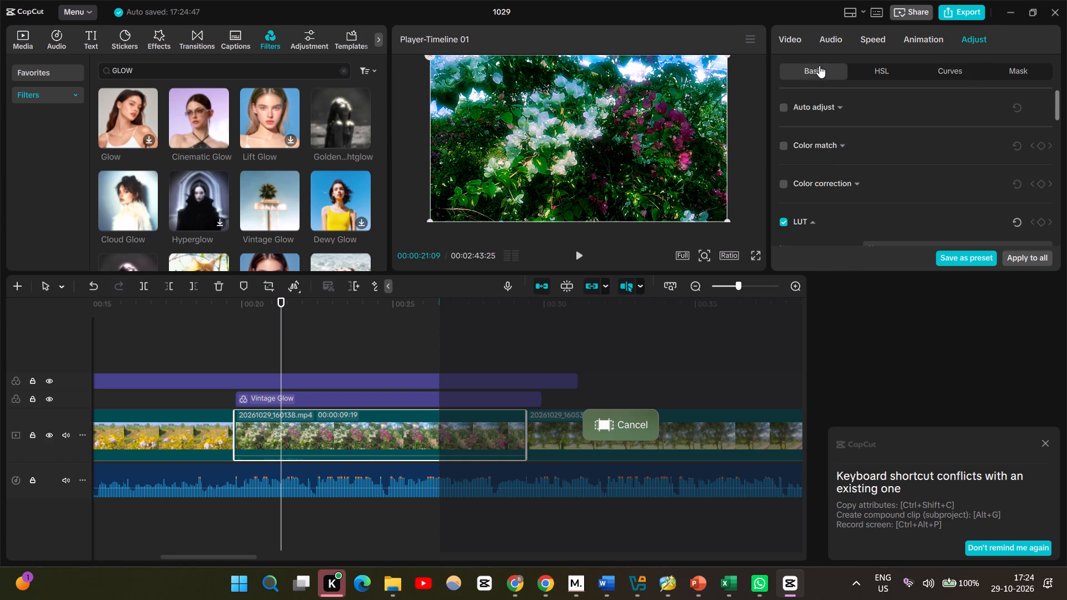
scroll(829, 150, down, 1)
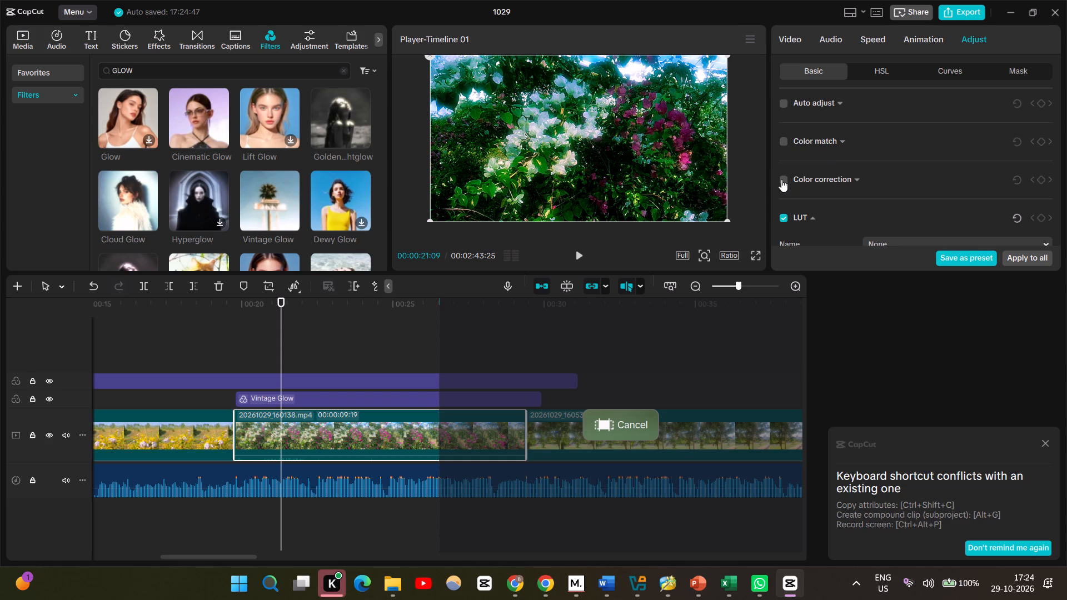
click(782, 179)
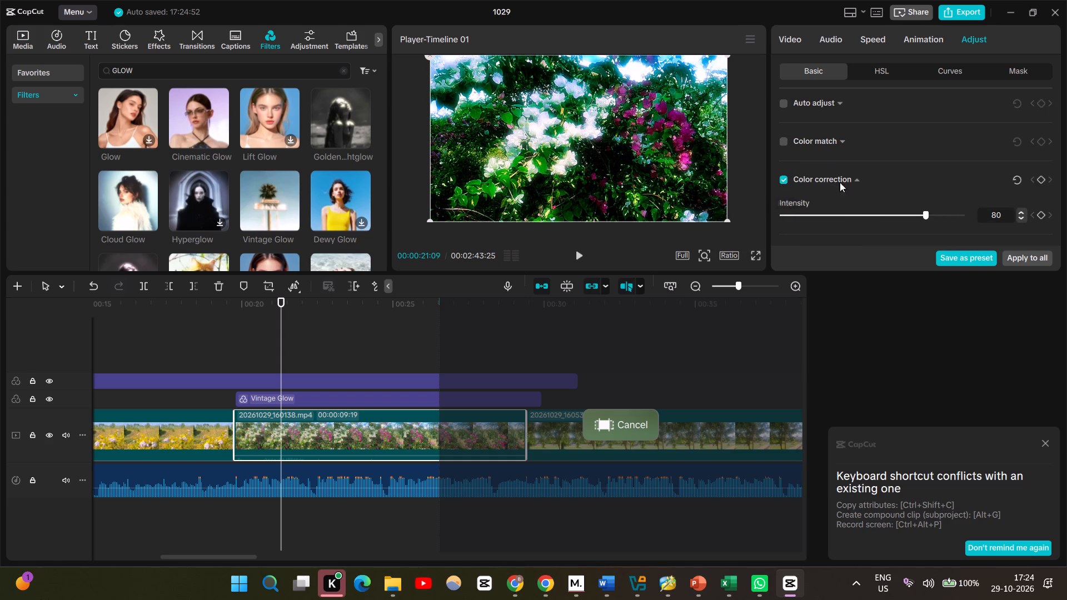
drag(921, 218, 886, 220)
drag(886, 220, 901, 223)
Replay the video full screen from the beginning through the bougainvillea clip into the tree clip.
click(752, 260)
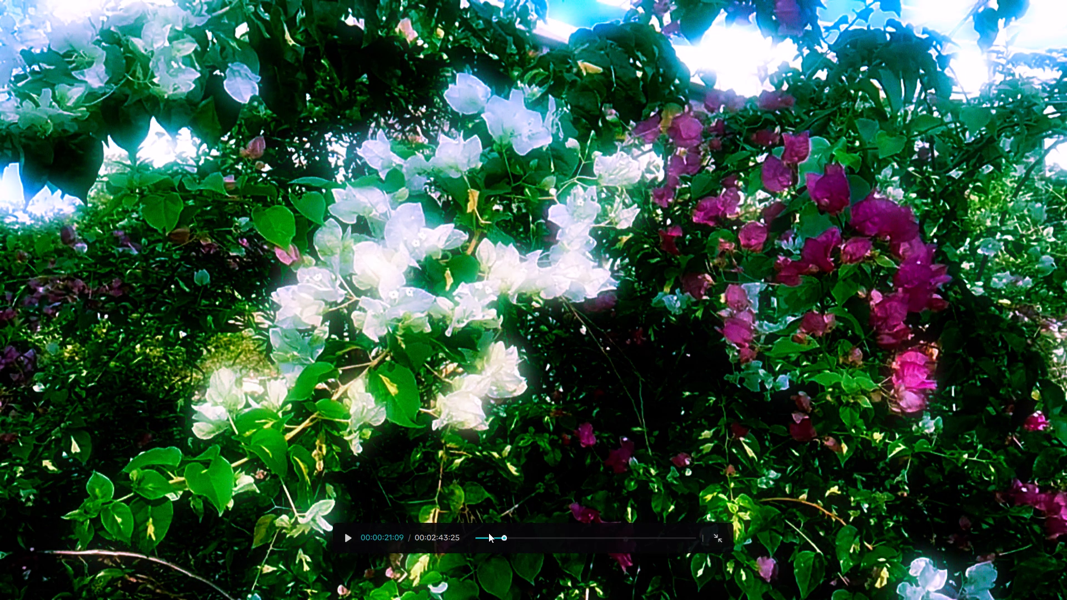
click(488, 533)
double_click(491, 537)
drag(491, 537, 440, 533)
key(space)
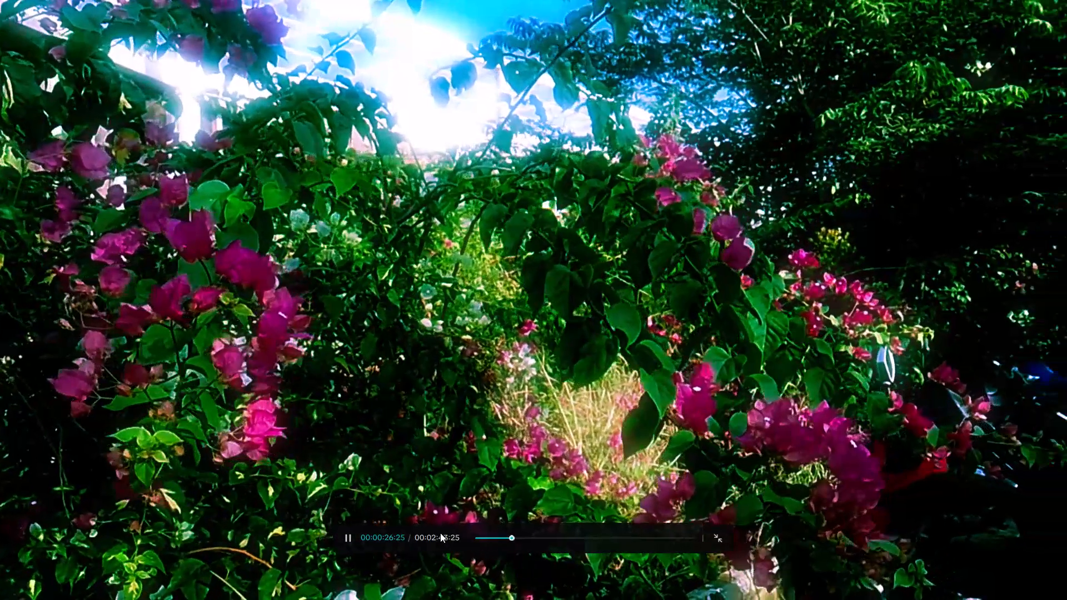
key(Escape)
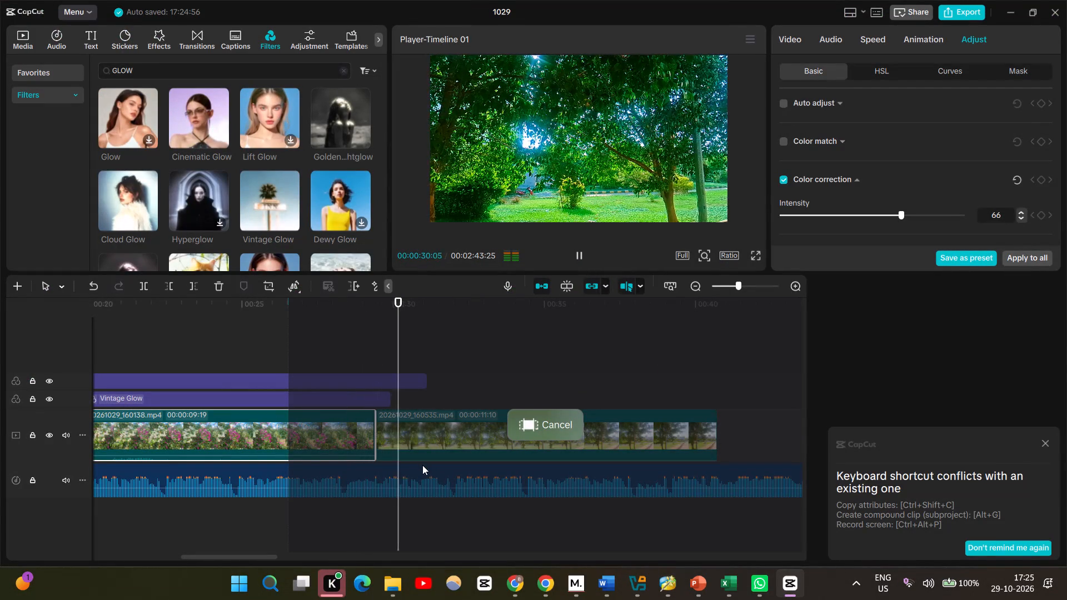
click(583, 262)
Clear the selected range on the timeline.
click(552, 415)
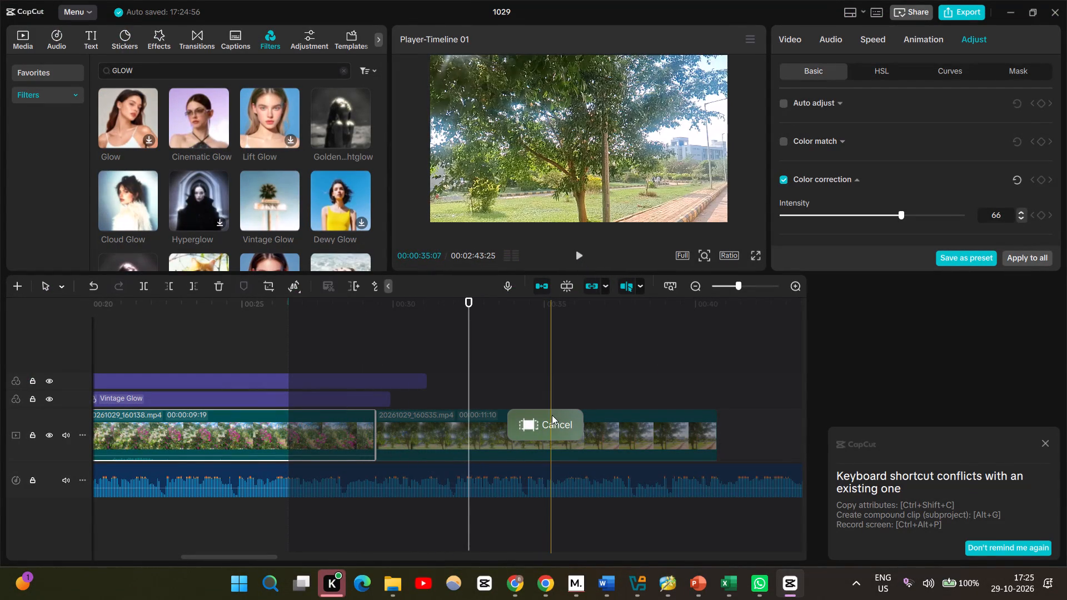
Extend the end of the Vintage Glow filter to about 41 seconds, past the end of 20261029_160535.mp4, and replay the tree clip.
click(374, 401)
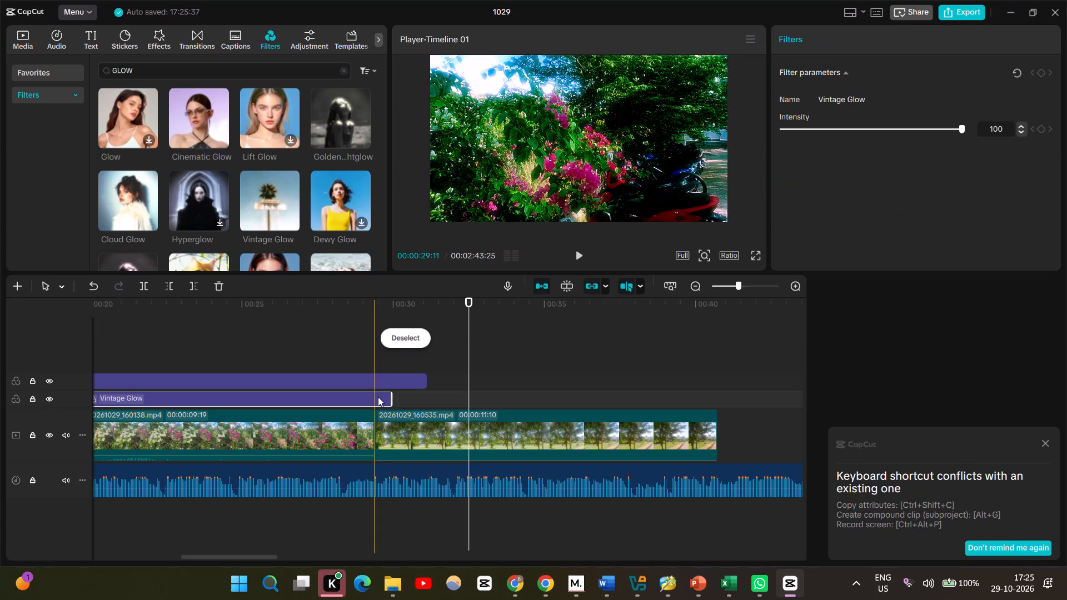
drag(392, 392, 617, 414)
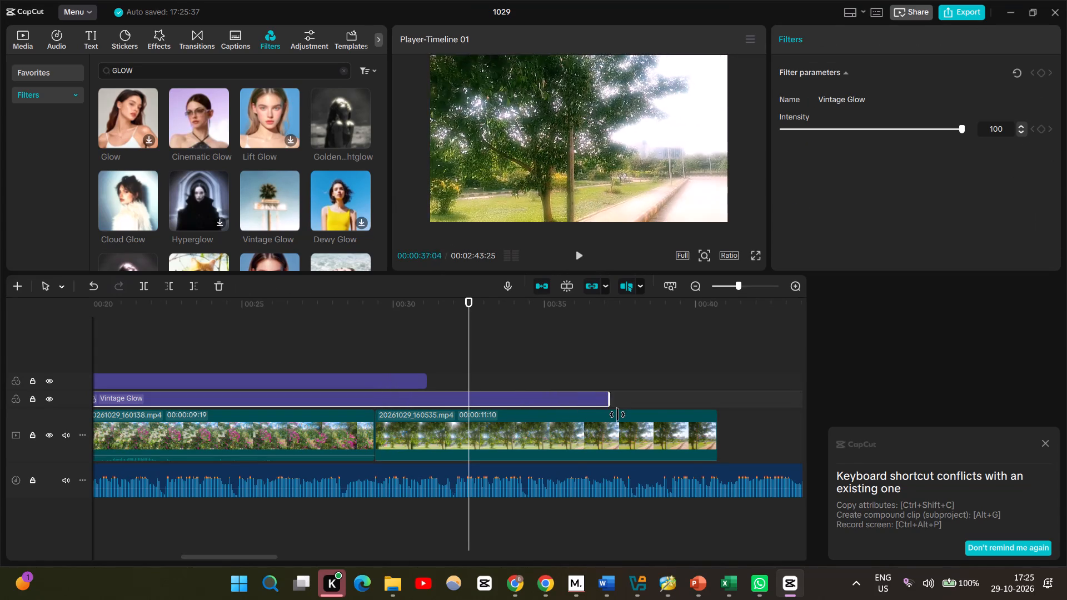
drag(617, 414, 732, 403)
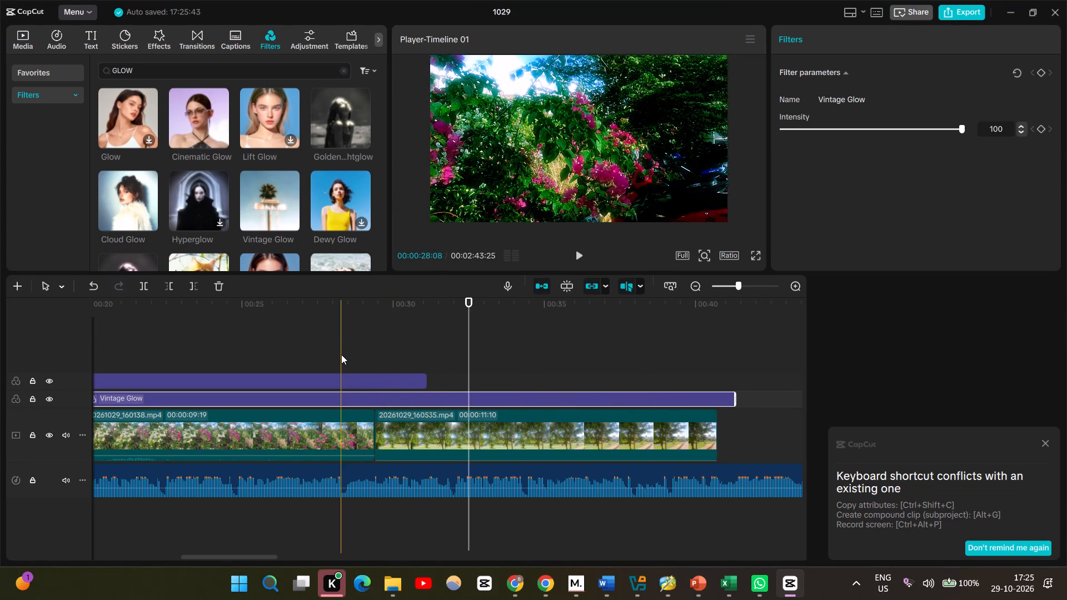
click(361, 341)
key(space)
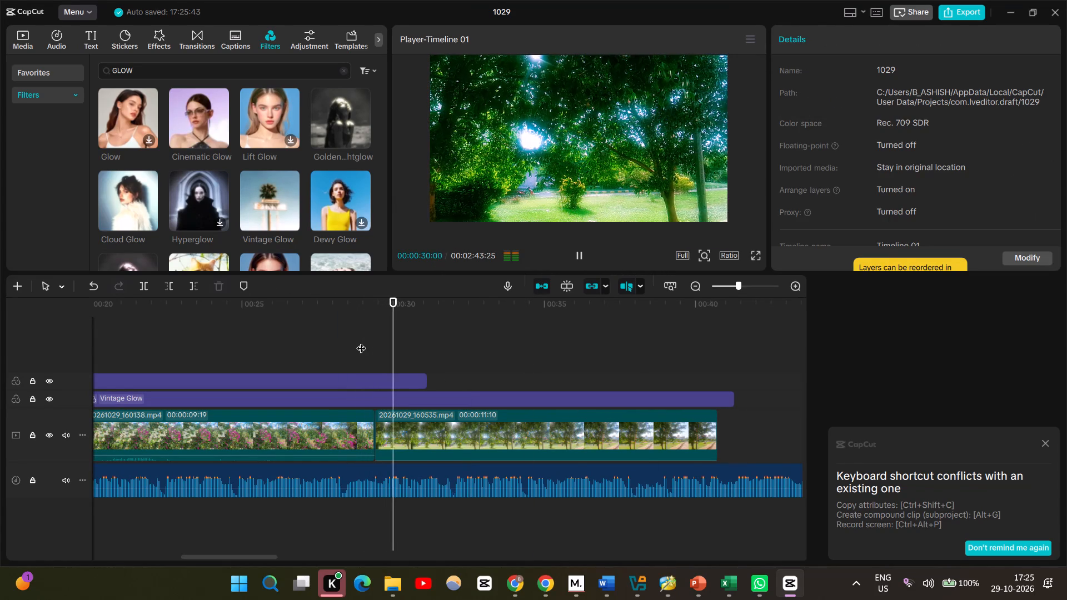
click(756, 261)
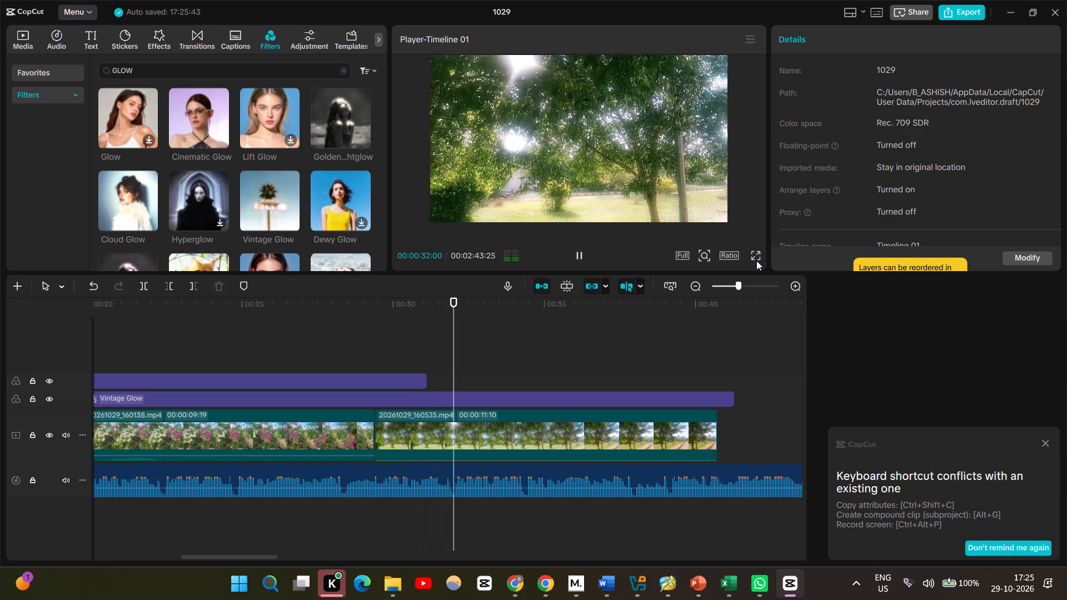
click(756, 259)
key(Escape)
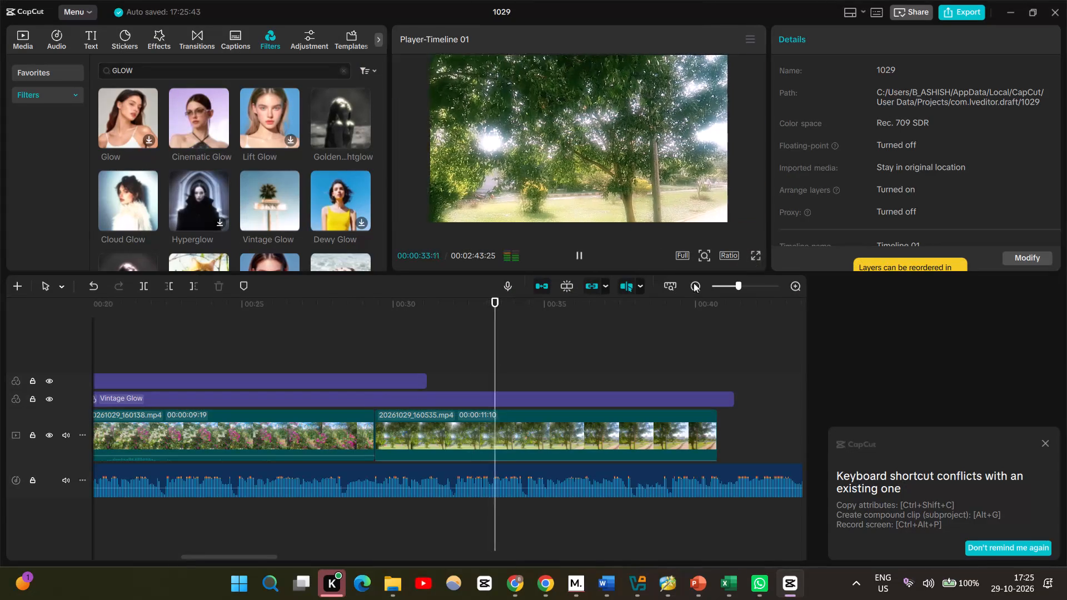
Extend the end of the Green Lake filter to the end of 20261029_160535.mp4 and replay the start of the tree clip.
click(376, 386)
drag(426, 383, 713, 375)
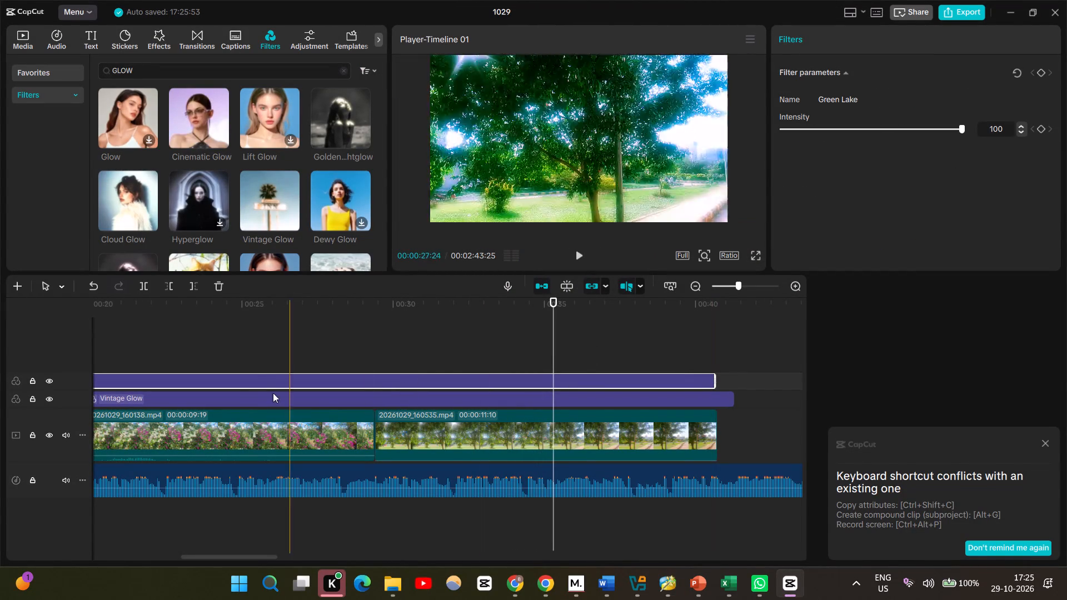
click(363, 340)
key(space)
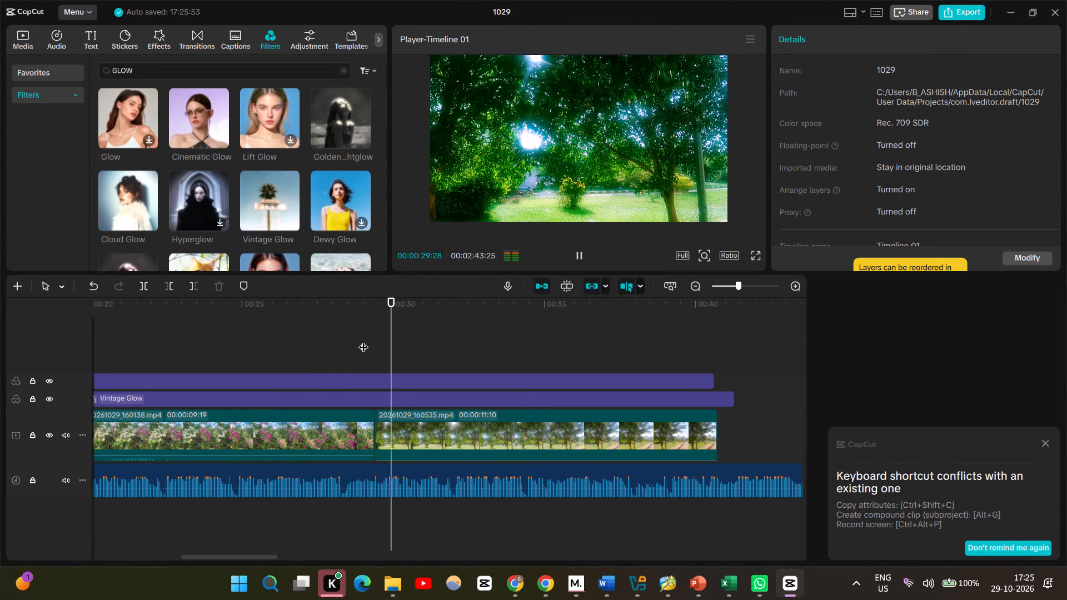
key(space)
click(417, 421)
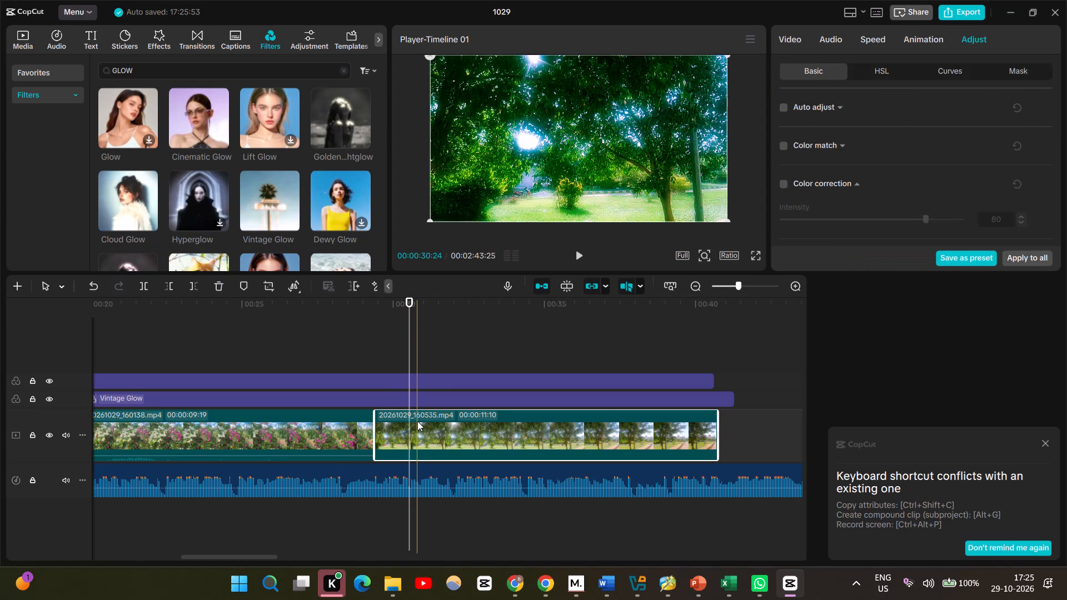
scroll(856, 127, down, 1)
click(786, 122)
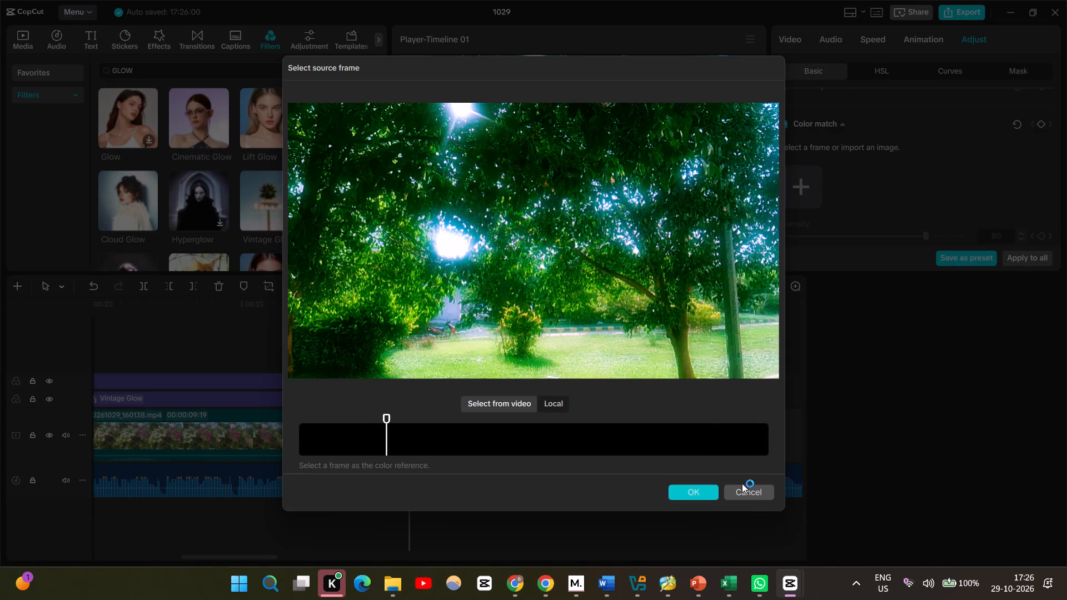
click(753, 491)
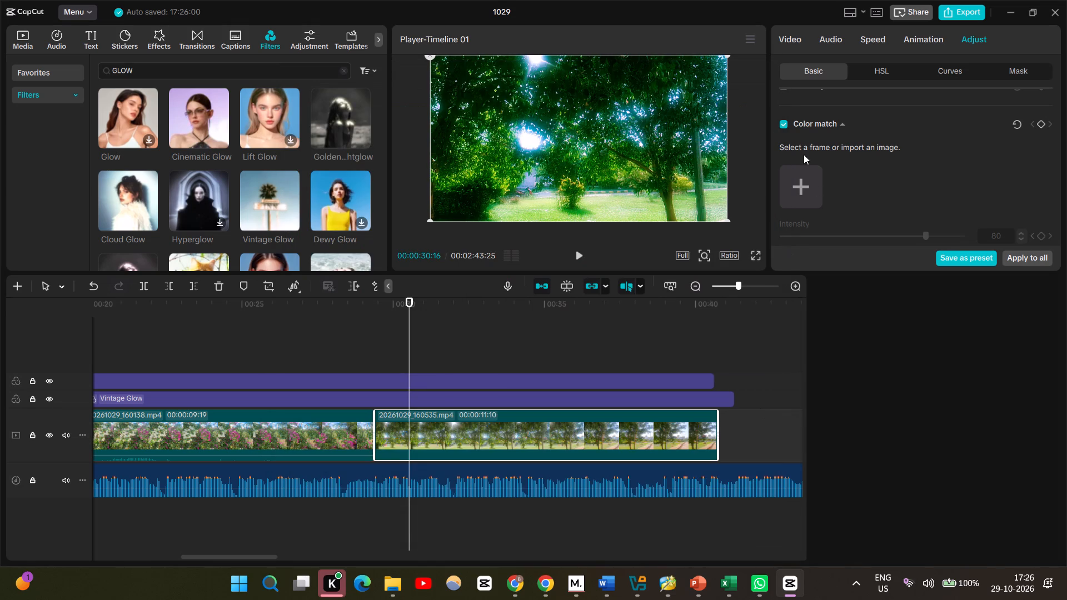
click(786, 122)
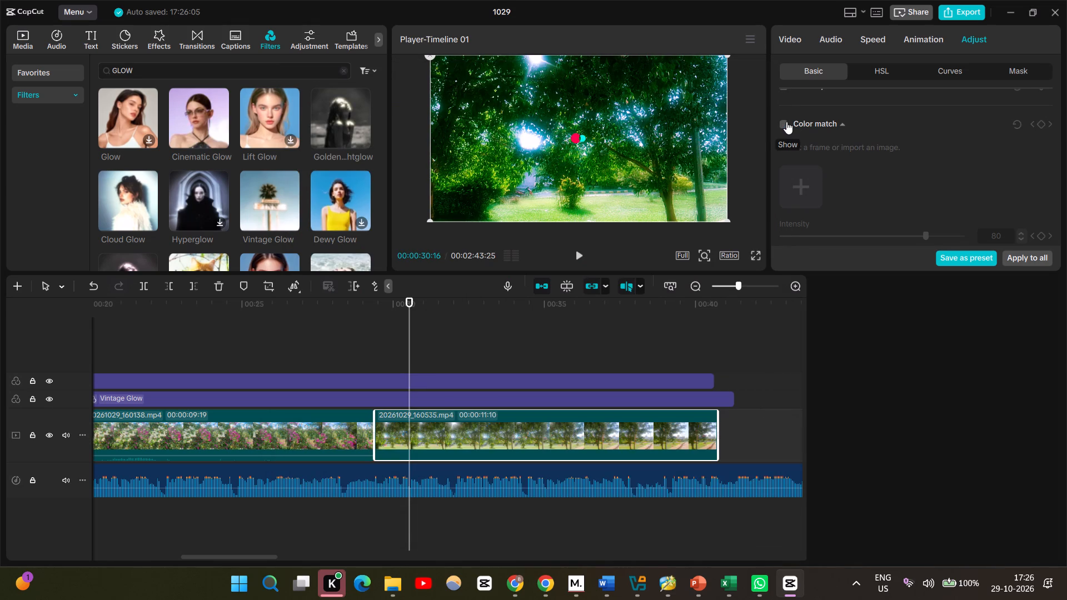
Enable colour correction on the tree clip 20261029_160535.mp4 and set its intensity to 100.
scroll(798, 203, down, 3)
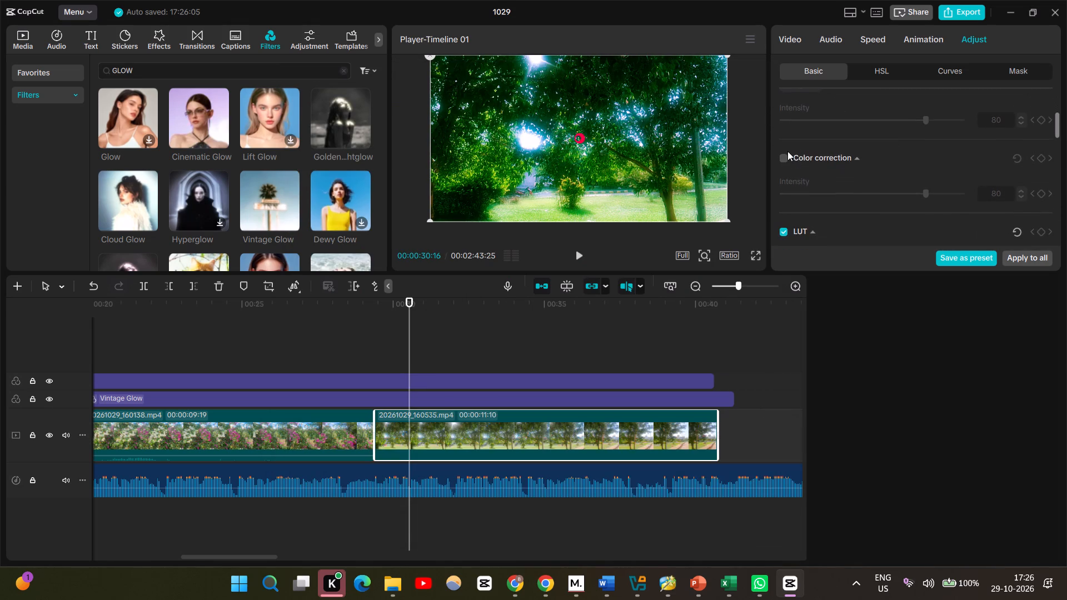
click(785, 157)
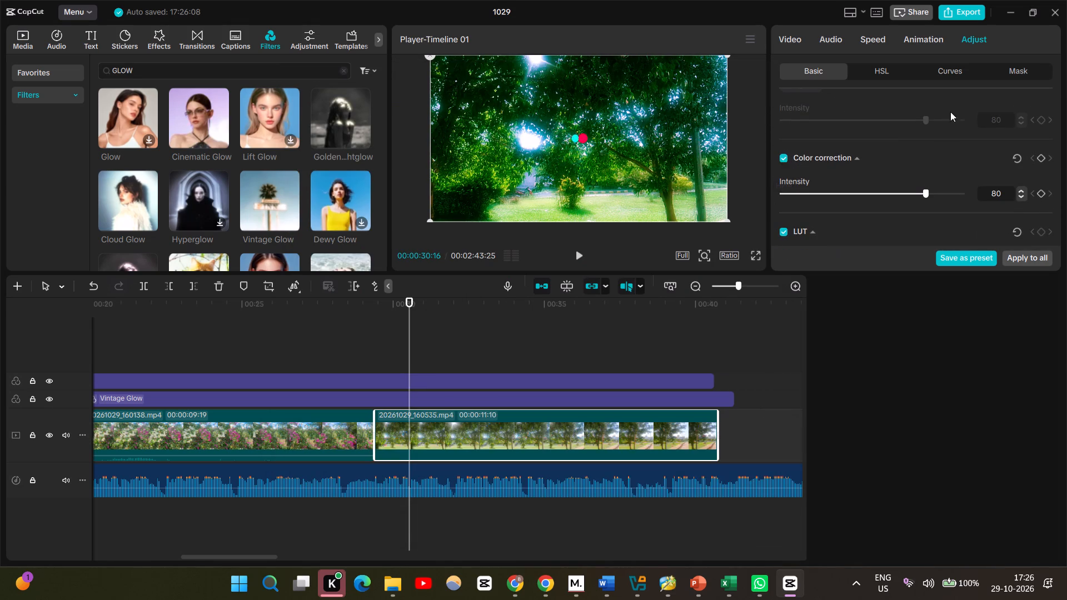
drag(920, 193, 1030, 192)
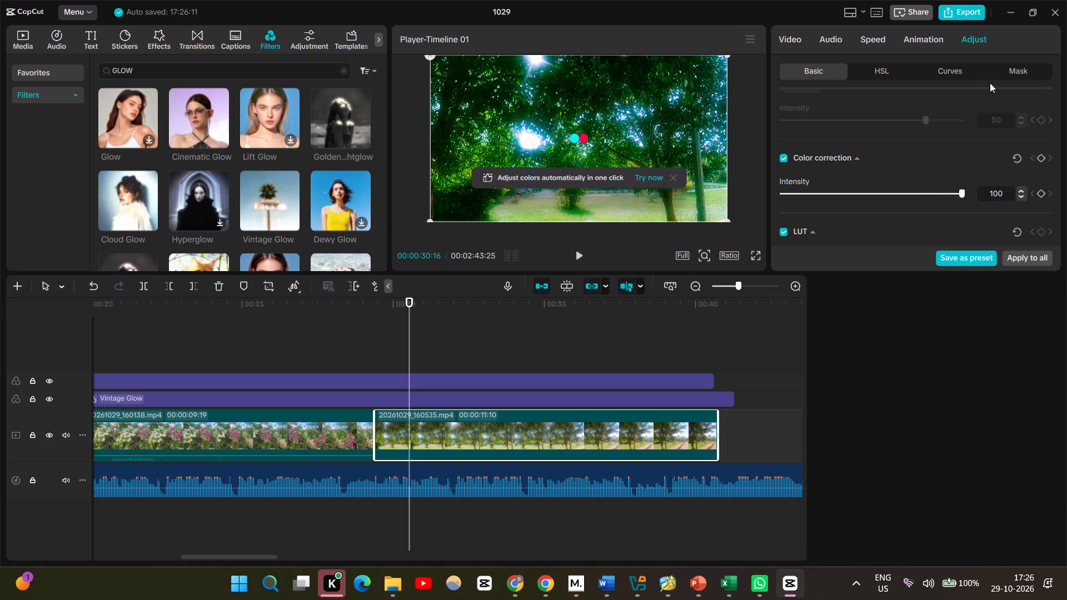
Pull the lower part of the first colour curve of 20261029_160535.mp4 slightly down to darken the shadows.
click(954, 82)
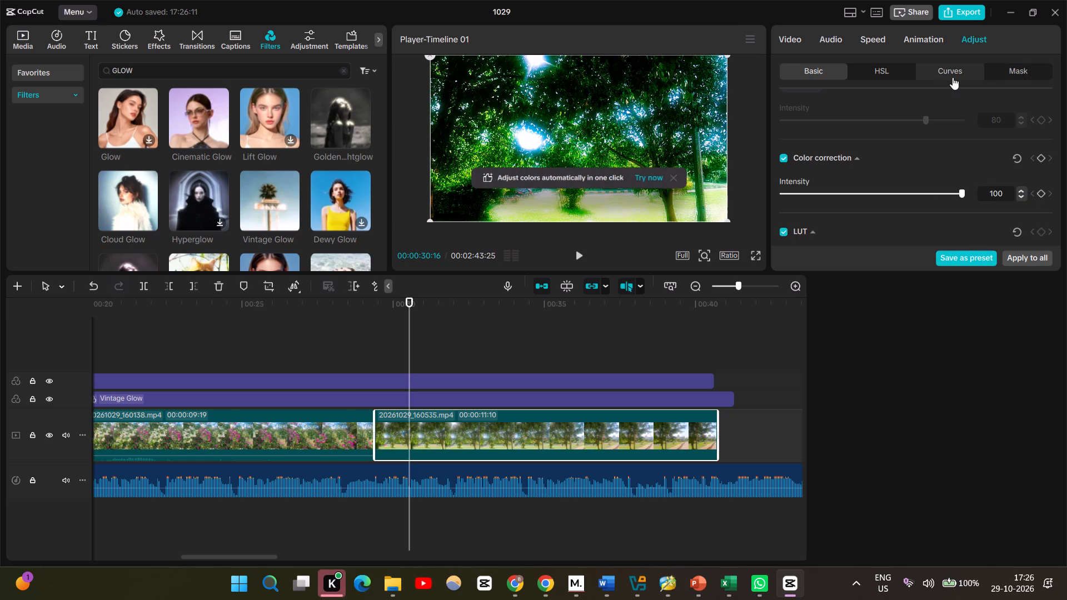
click(953, 77)
scroll(856, 162, down, 1)
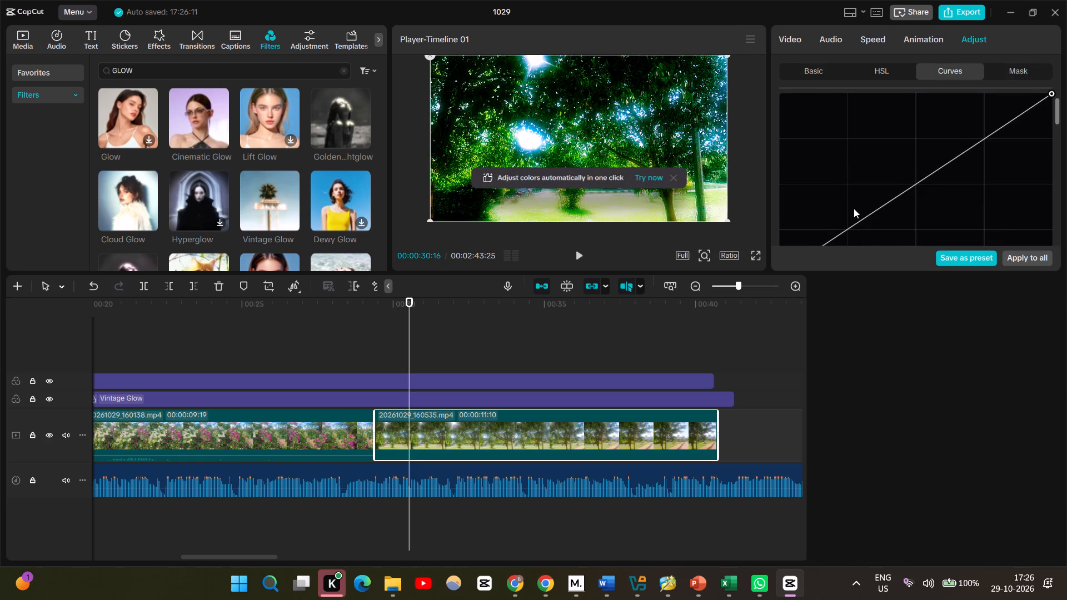
drag(859, 223, 861, 236)
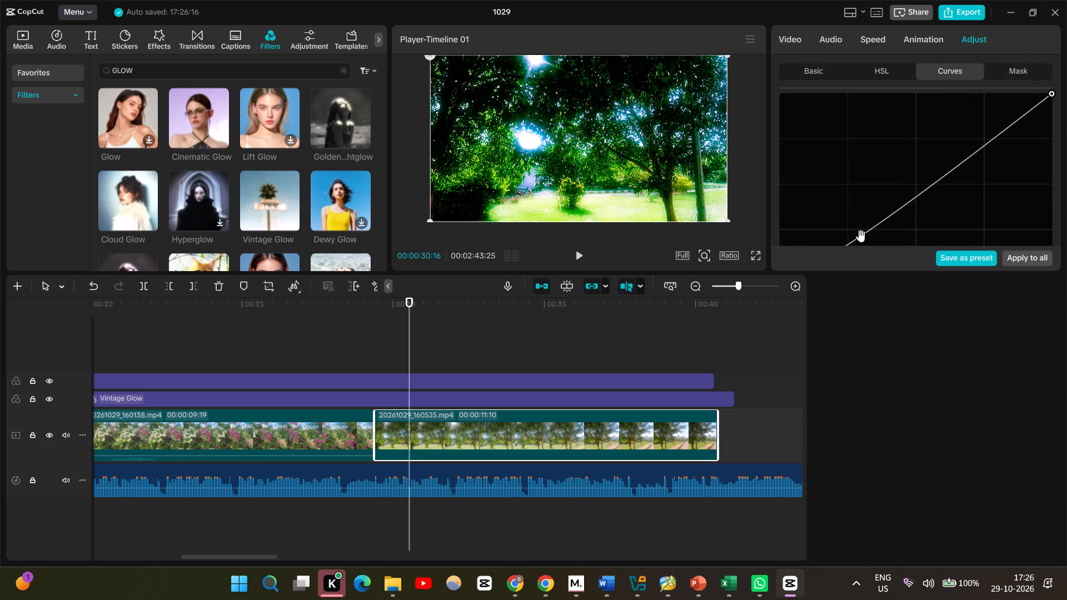
Replay the tree clip from its start and watch it full screen to its end to check the new colours.
click(373, 347)
key(space)
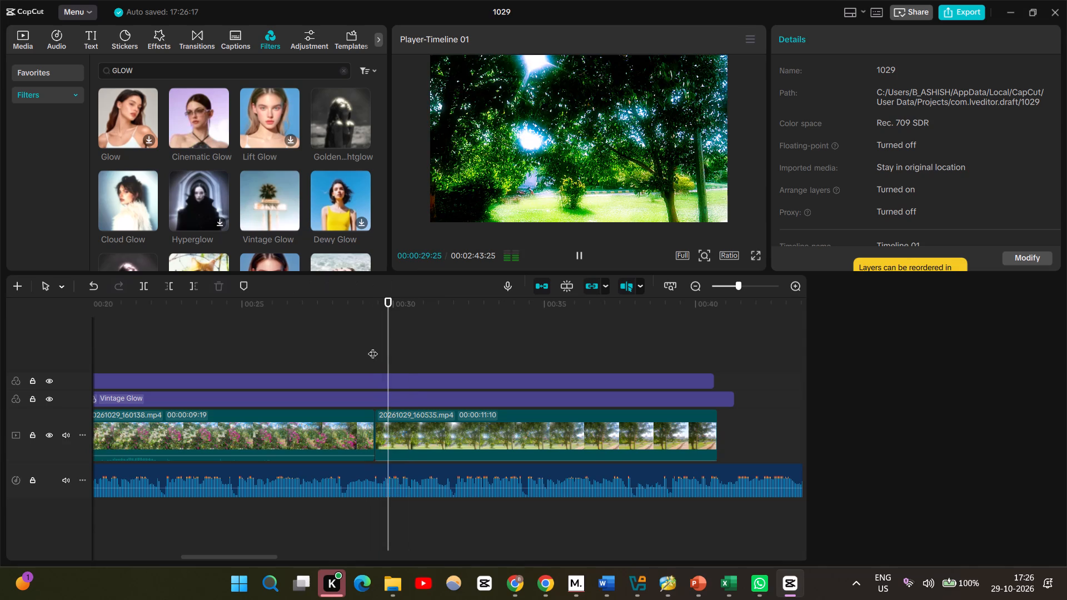
click(759, 262)
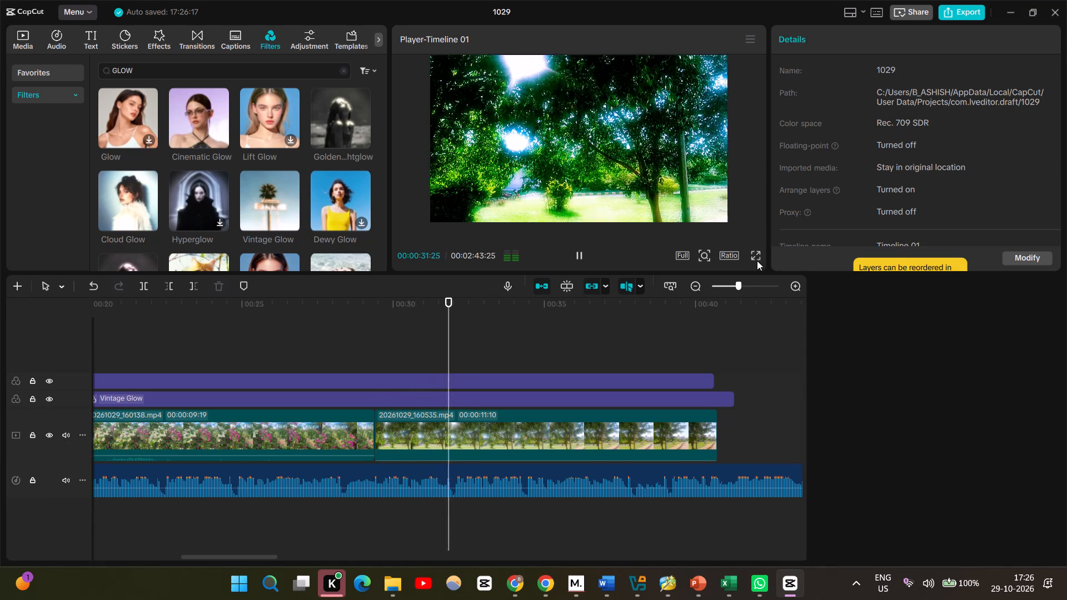
click(752, 255)
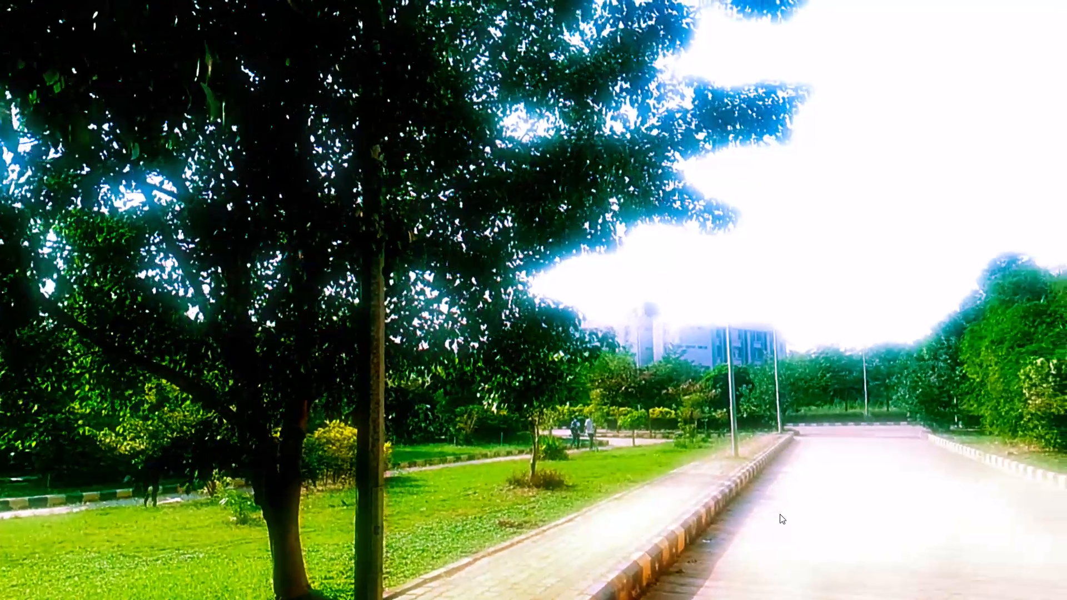
key(Escape)
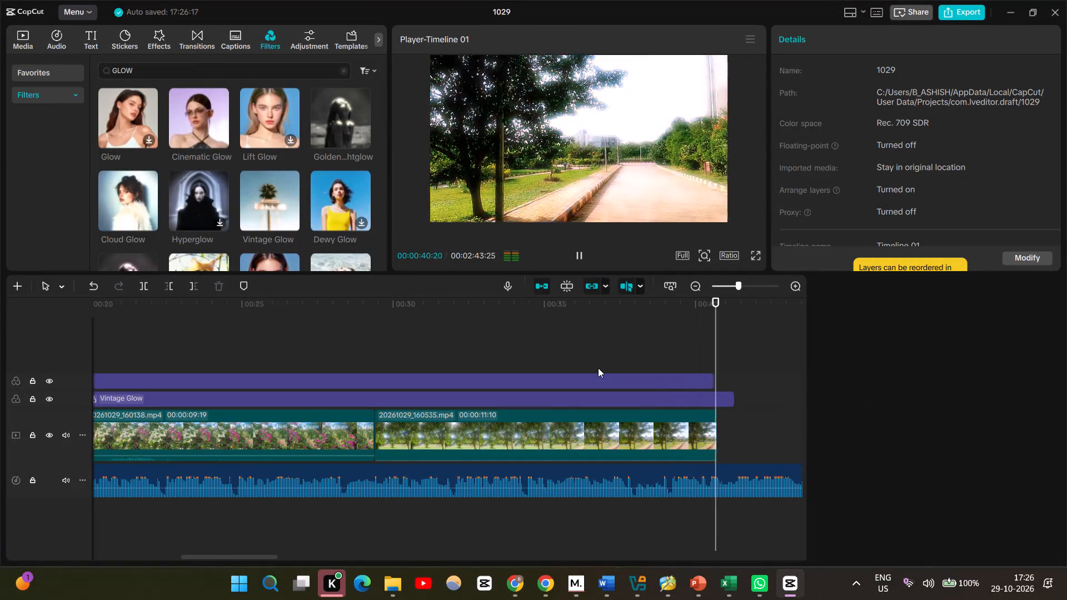
Replay the video full screen from the beginning through the flower clip into the bougainvillea clip.
click(600, 329)
drag(600, 329, 0, 352)
key(space)
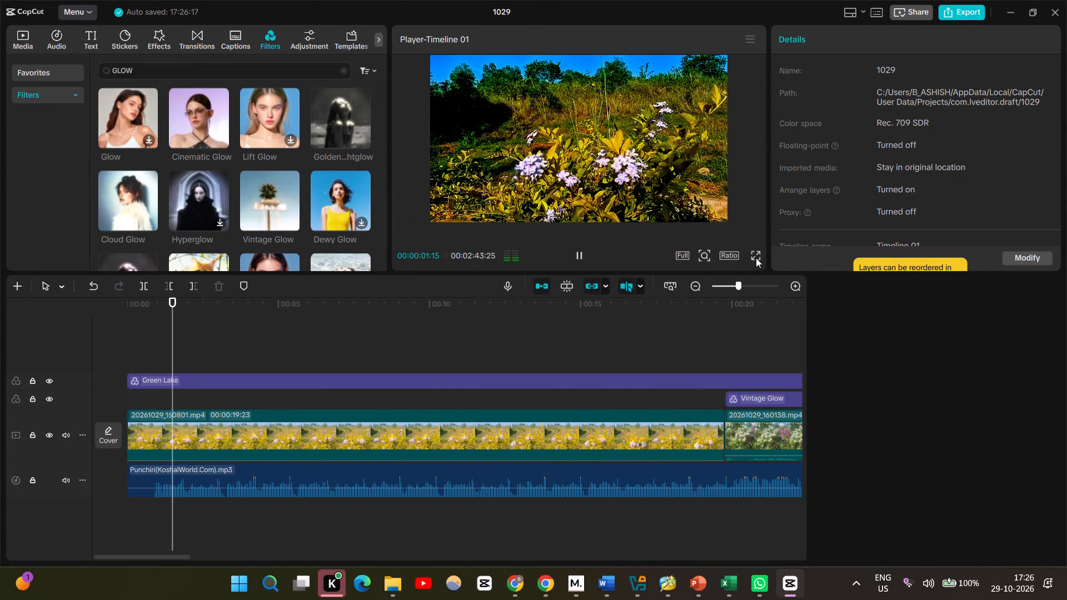
click(756, 258)
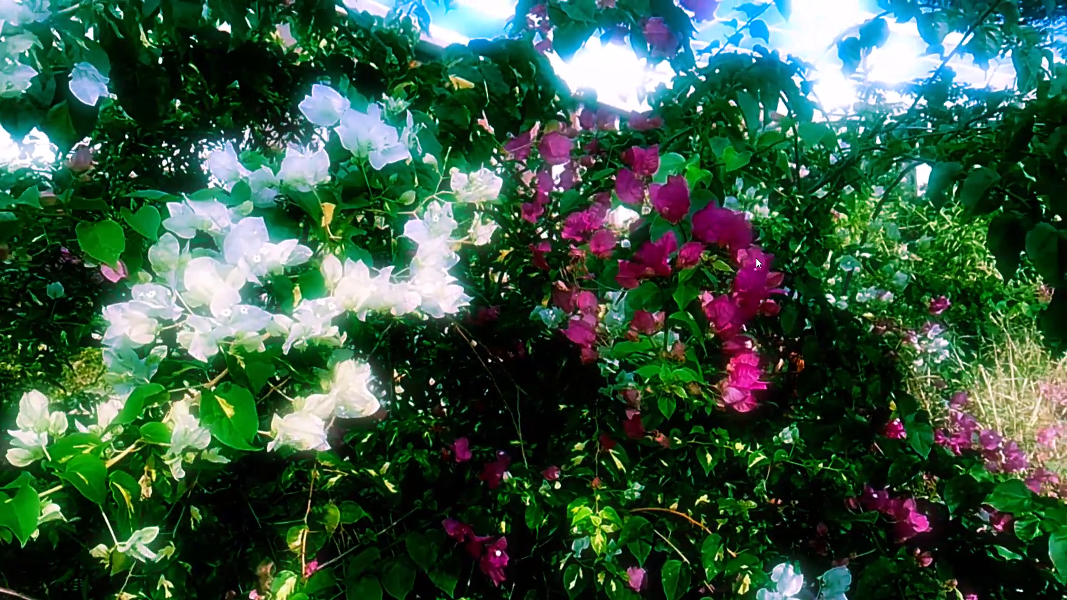
key(Escape)
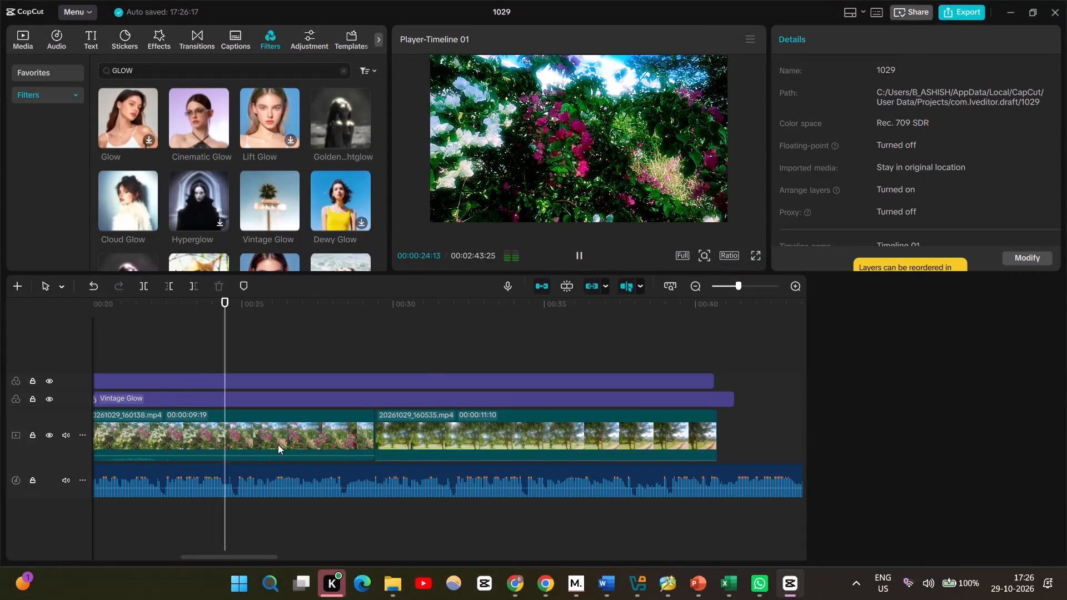
Return to the start of the timeline and export the video as 1029 to D:/1029.mp4 in 4K, H.264, 30fps, keeping the export running.
drag(261, 303, 22, 322)
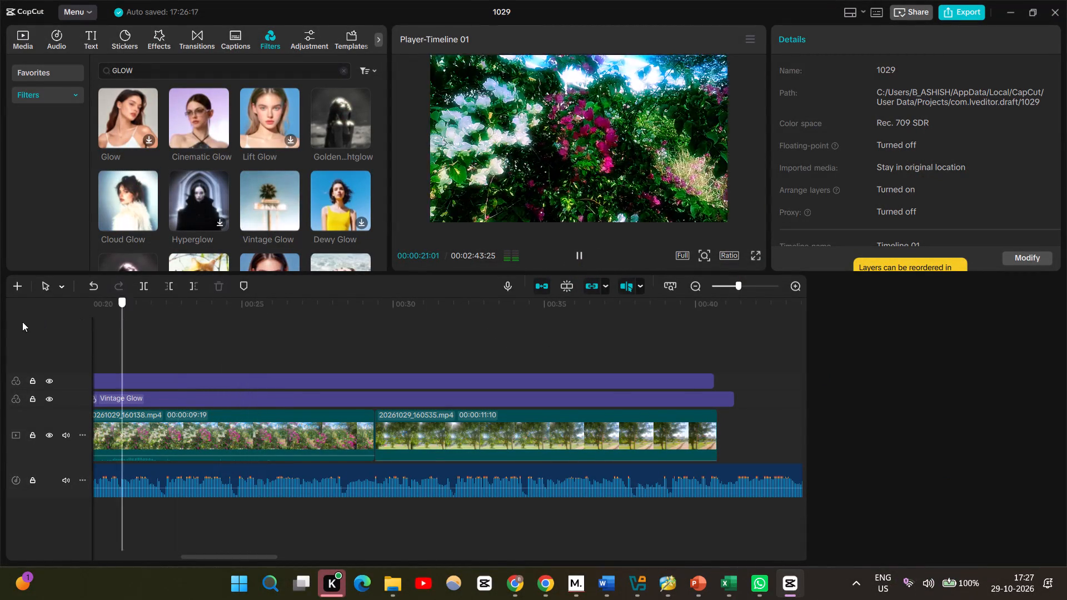
drag(22, 322, 0, 324)
click(957, 13)
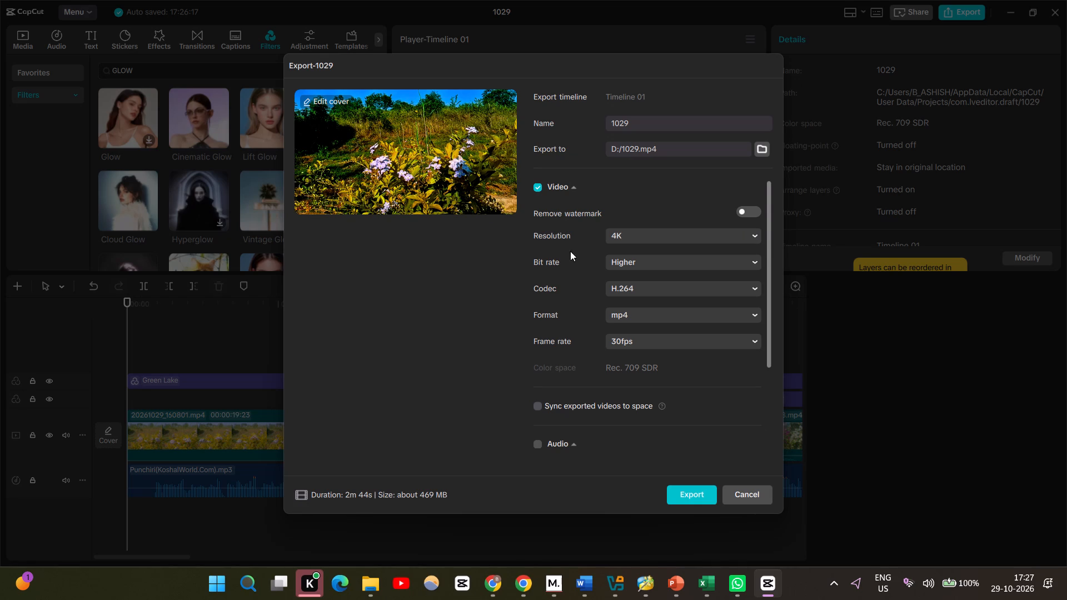
click(410, 144)
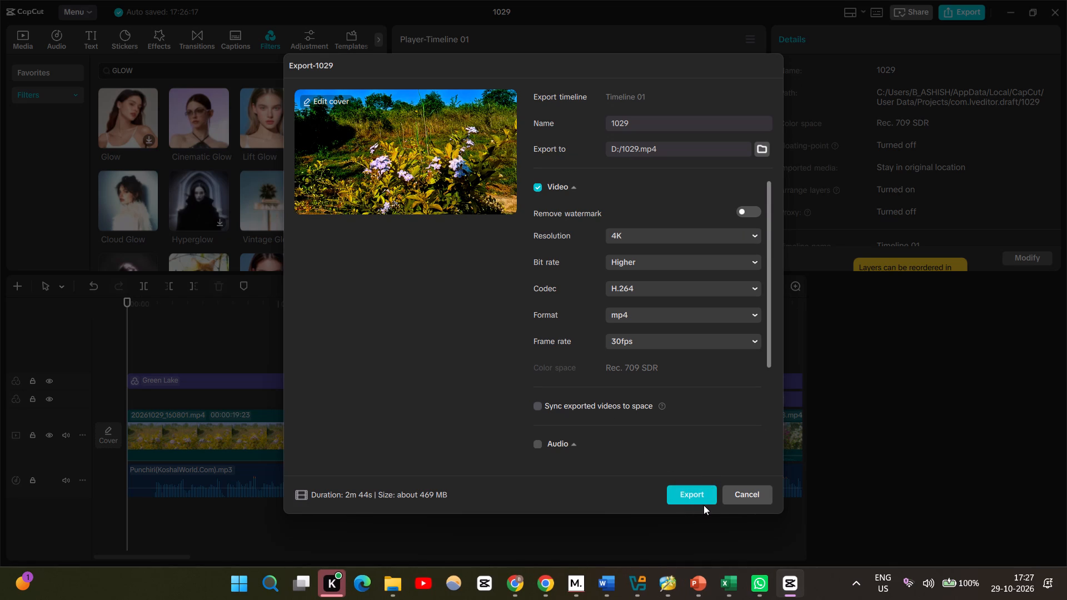
click(700, 498)
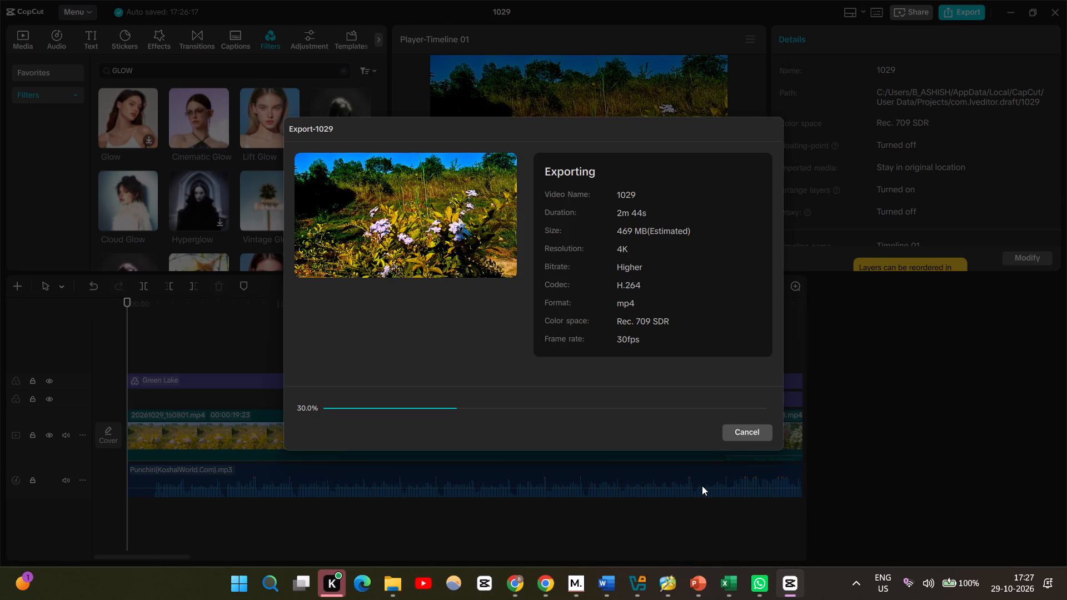
click(742, 434)
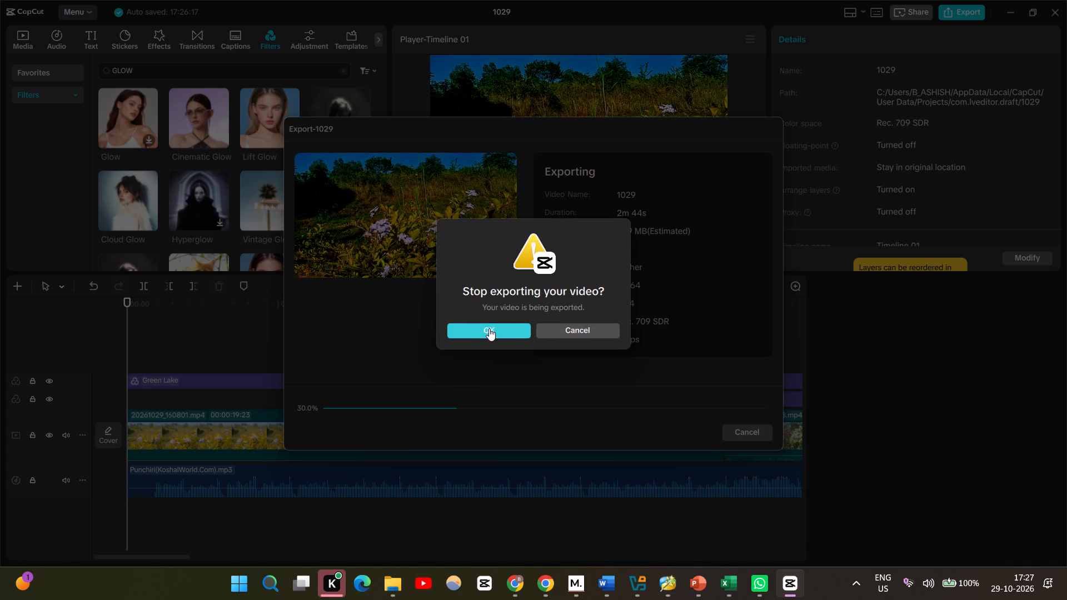
click(572, 327)
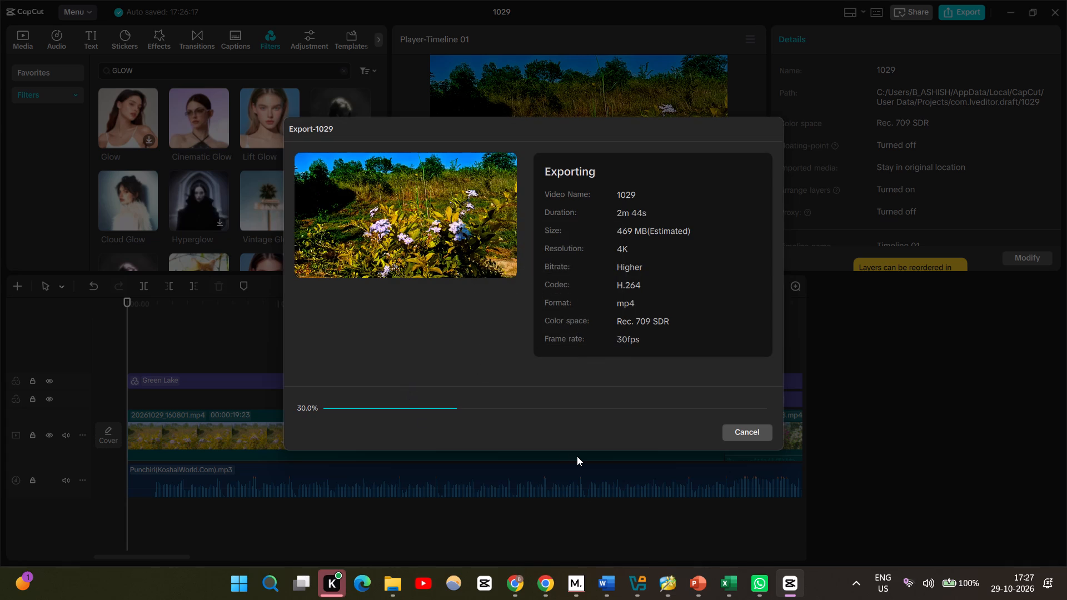
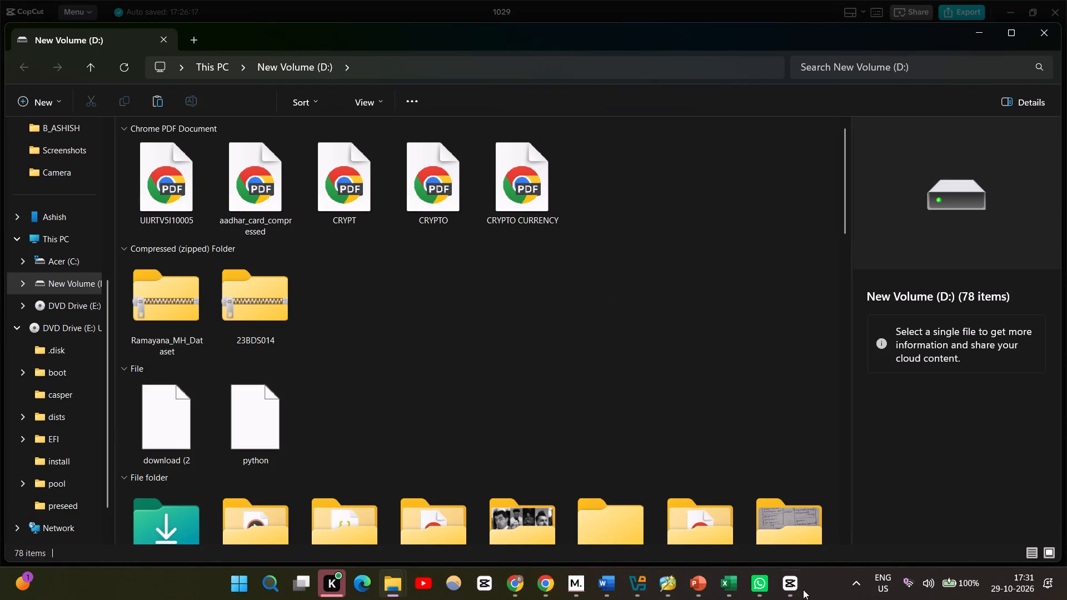
Switch back to CapCut and pause the exported video's preview in the Export-1029 window.
click(787, 584)
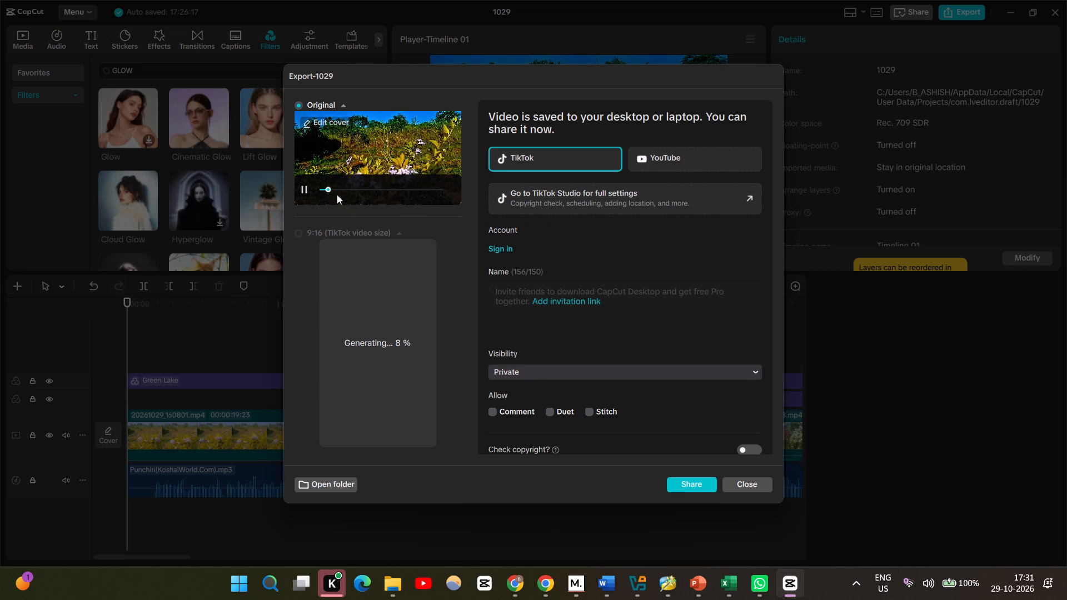
click(306, 189)
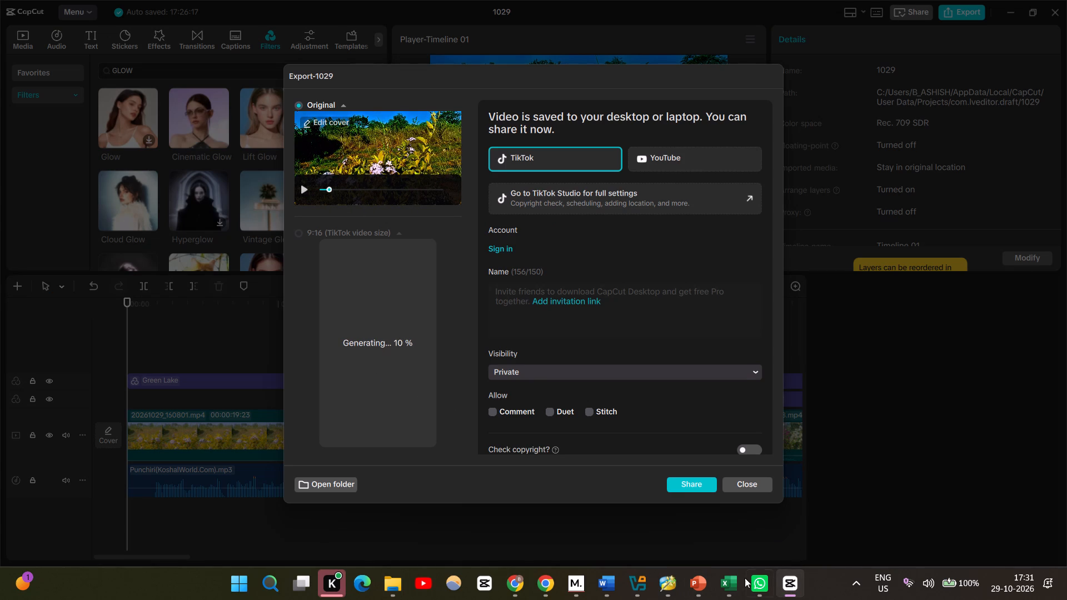
Switch to the New Volume (D:) window in File Explorer and open the exported MP4 file 1029 for playback.
click(382, 580)
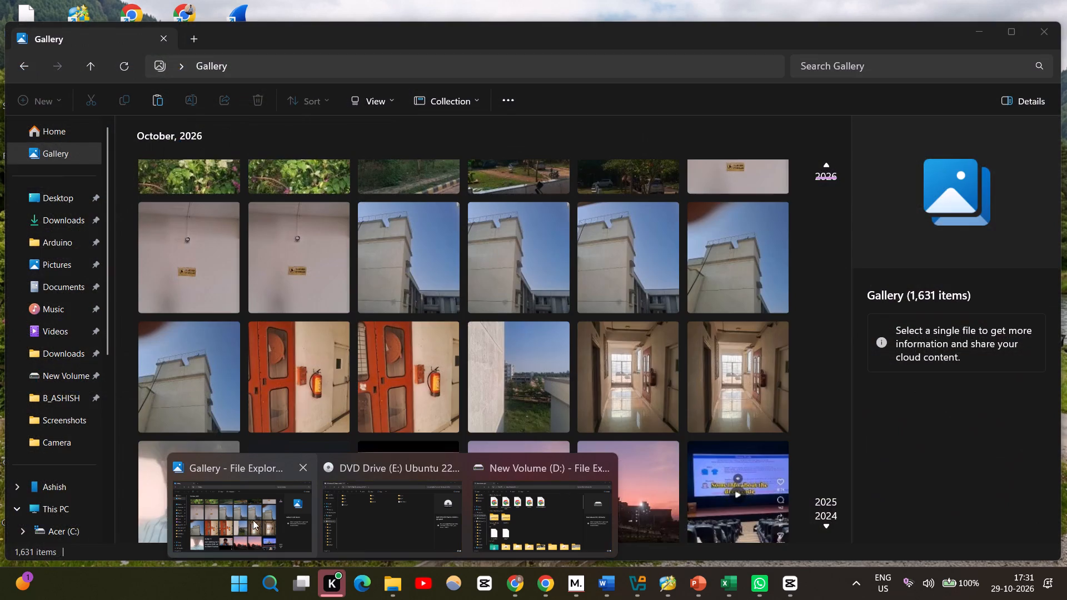
click(571, 513)
scroll(620, 312, down, 3)
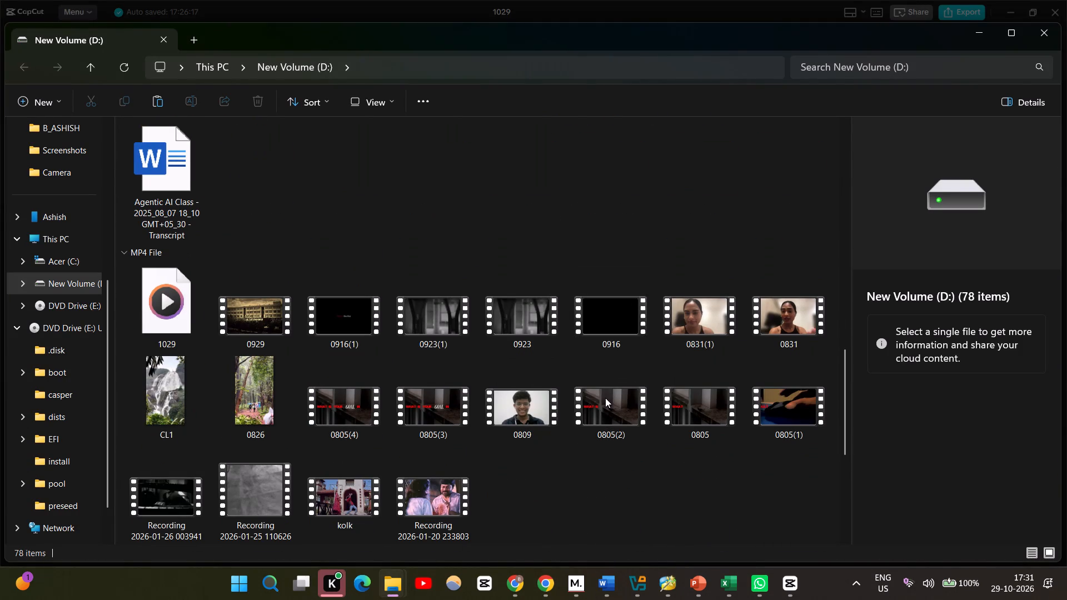
double_click(164, 312)
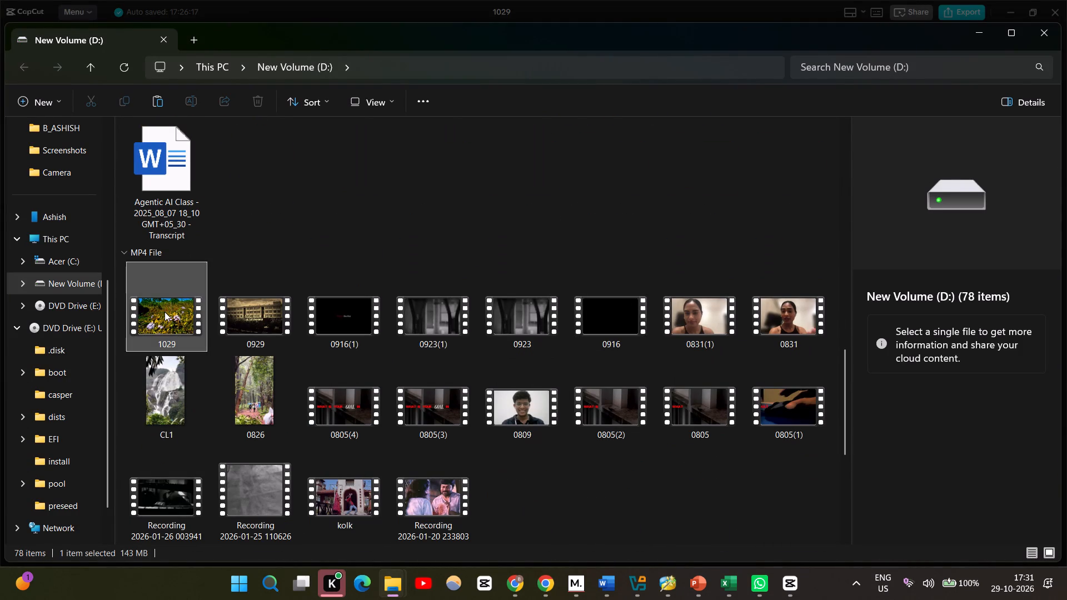
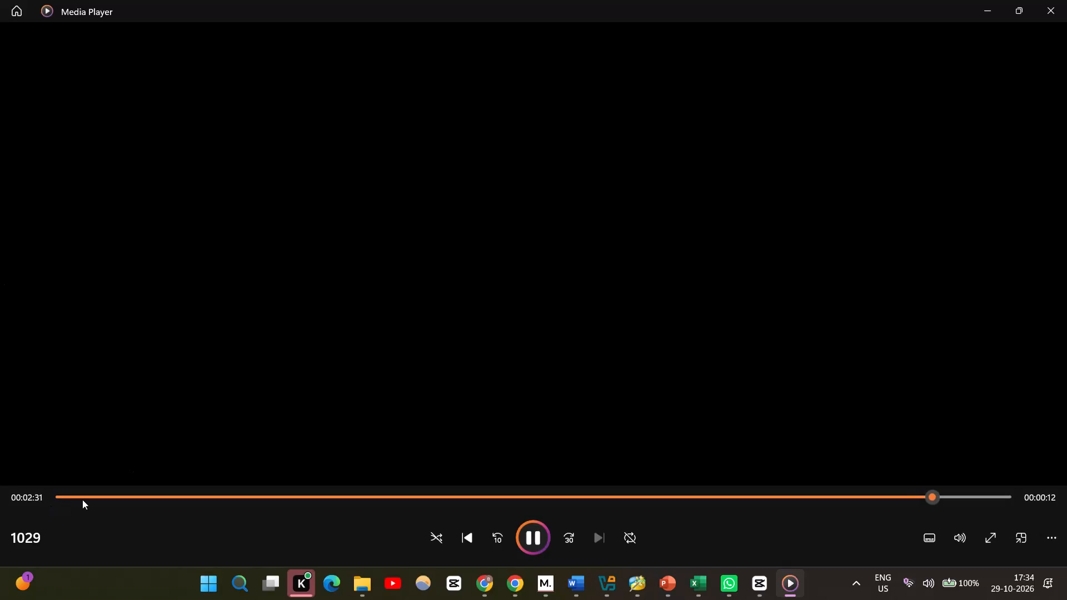
Rewind the exported 1029 video to its start, watch the opening flower shot in full screen, pause it and leave full screen.
drag(82, 499, 19, 508)
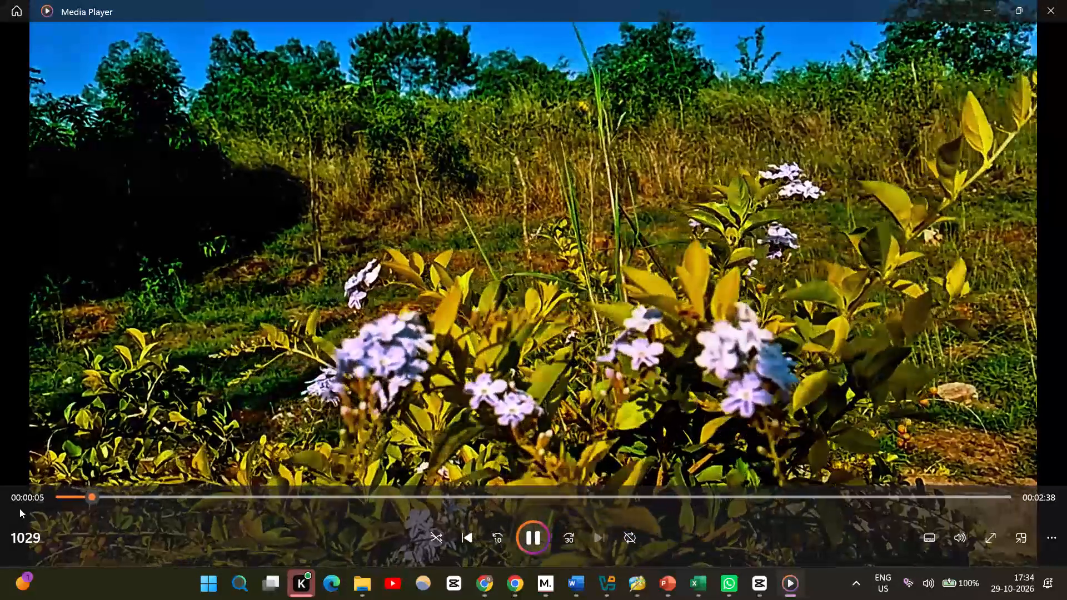
click(989, 542)
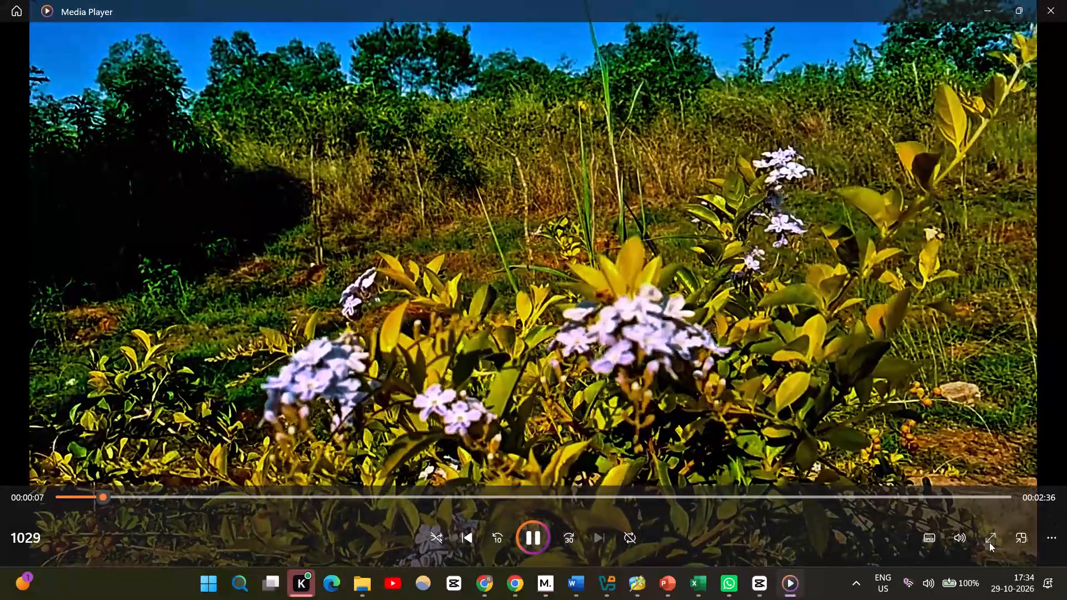
key(Left)
key(Left)
key(Left)
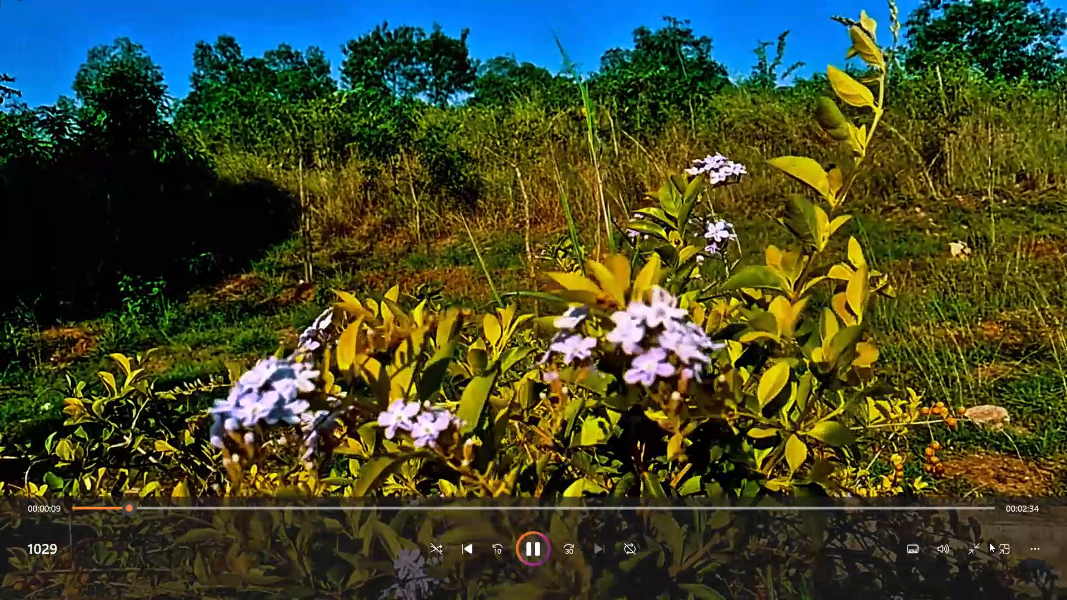
triple_click(506, 548)
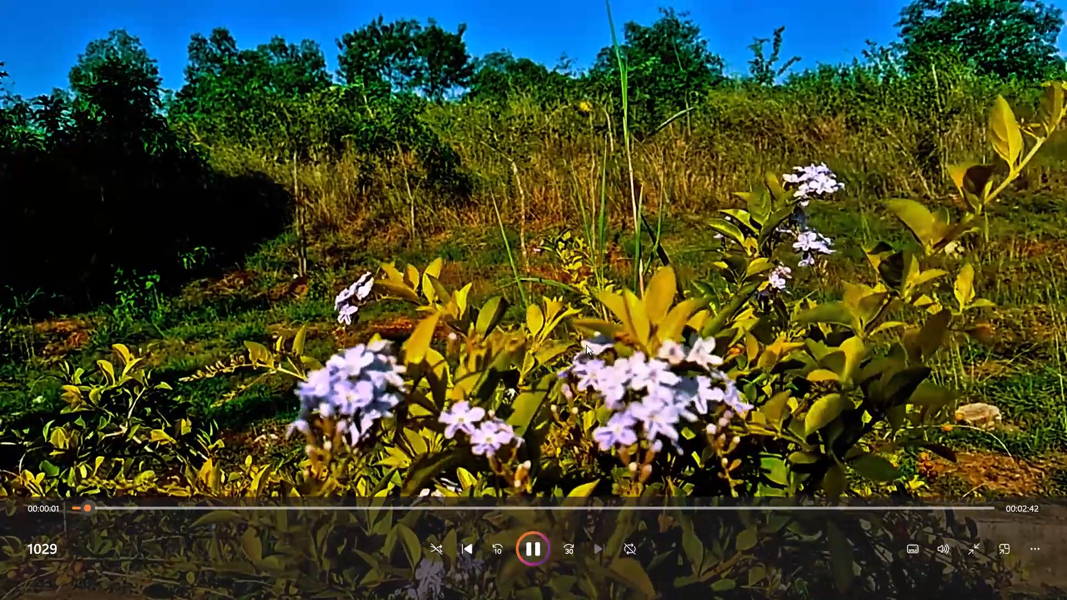
key(space)
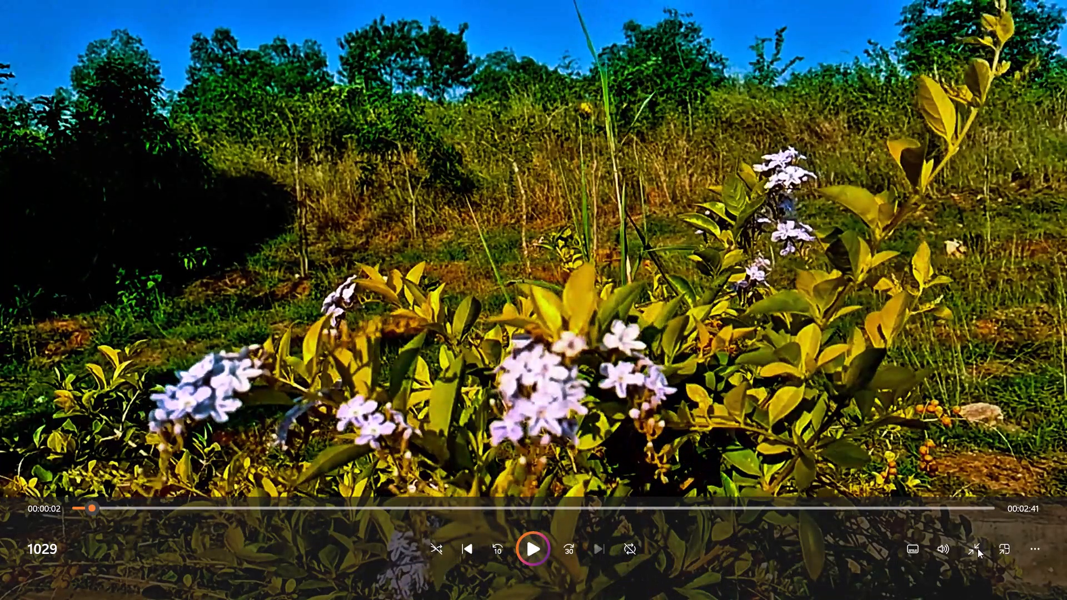
click(970, 551)
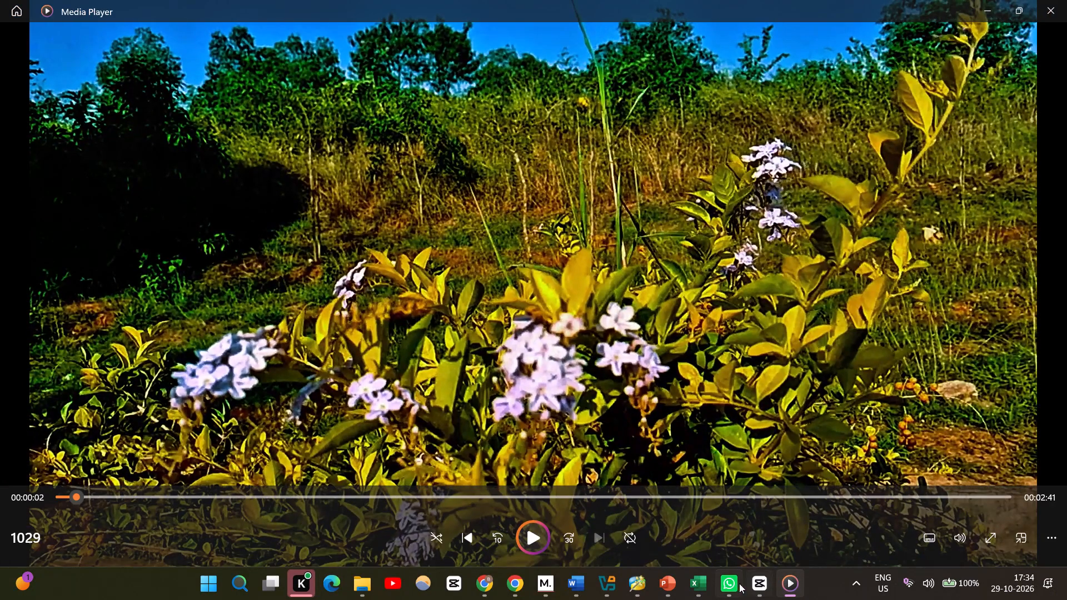
Switch to CapCut and pause the 9:16 preview in the Export-1029 window.
click(750, 583)
click(327, 436)
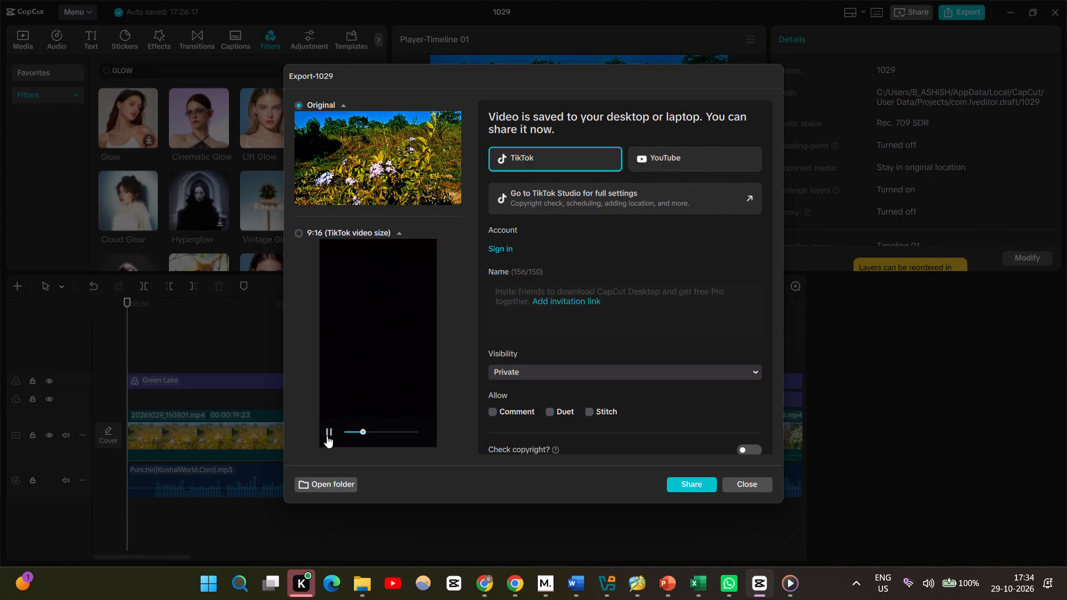
Return to Media Player and review the 1029 video from the beginning in full screen through to the tree clip, then pause it.
click(784, 584)
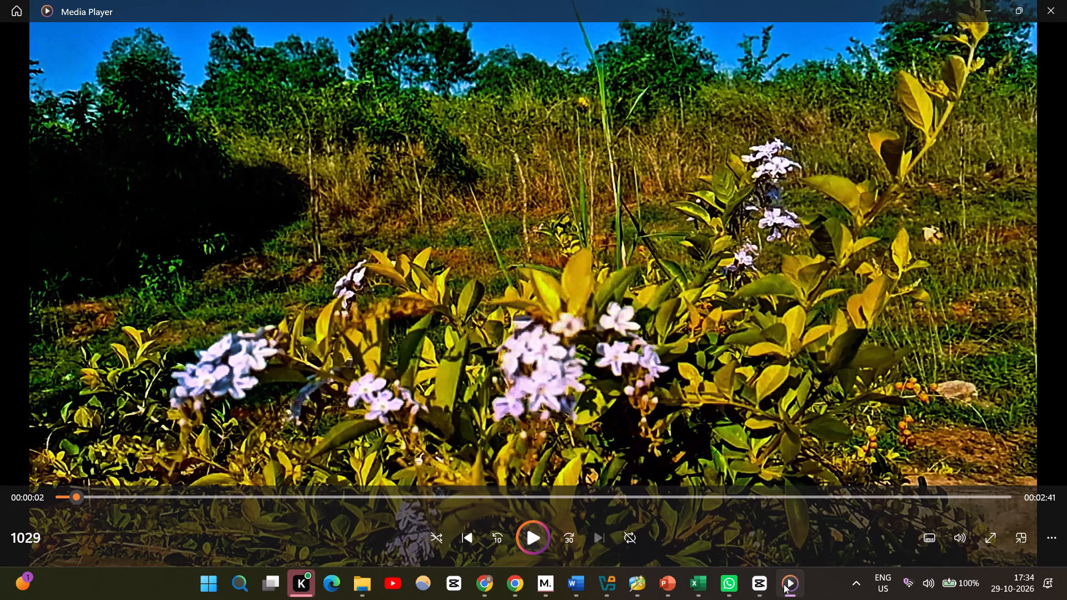
click(527, 536)
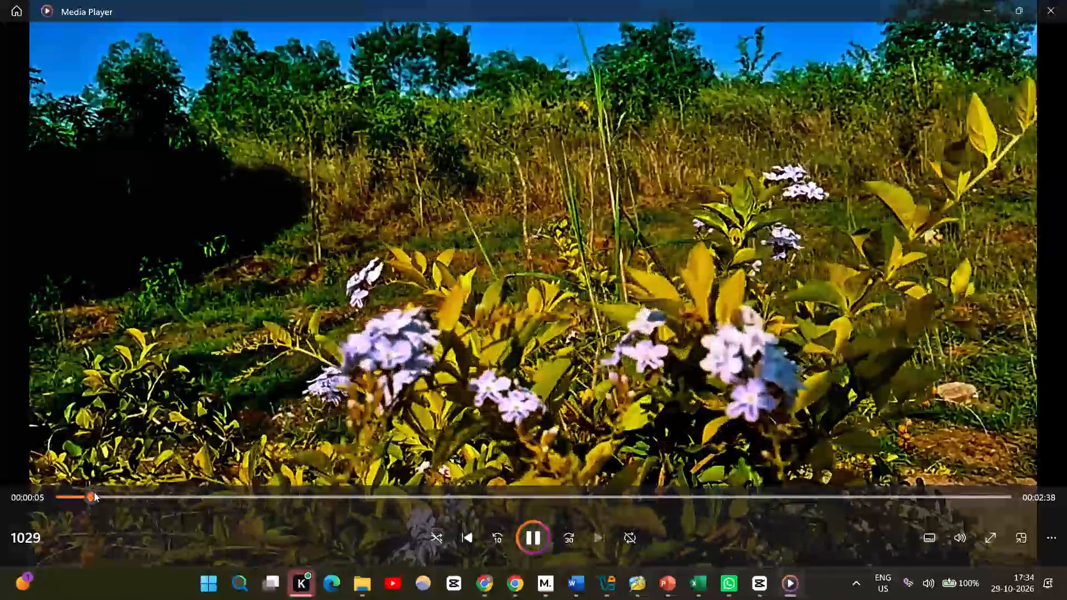
drag(94, 492, 64, 501)
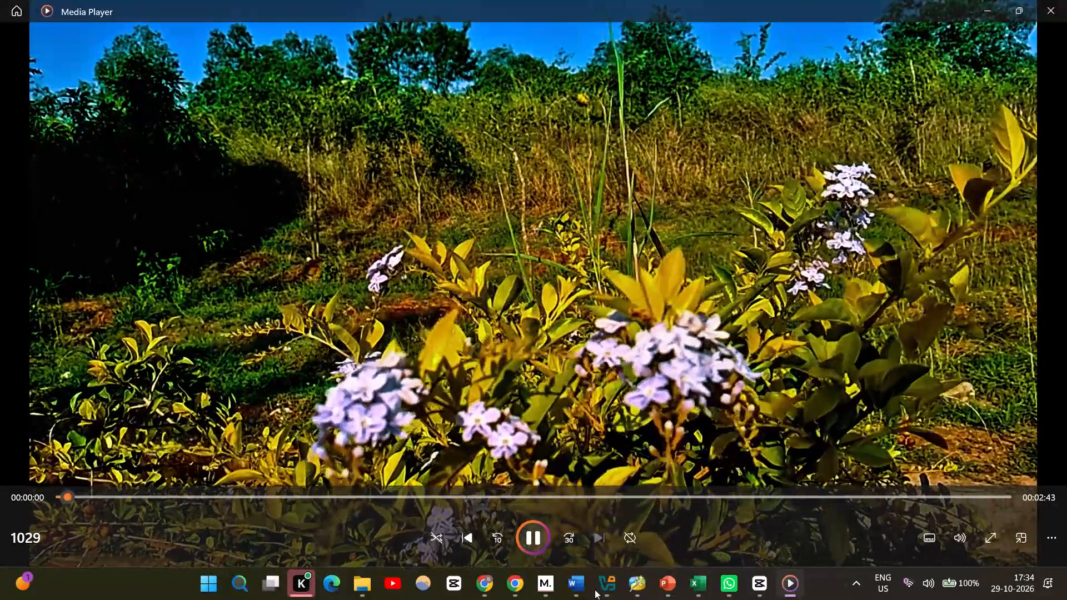
click(988, 537)
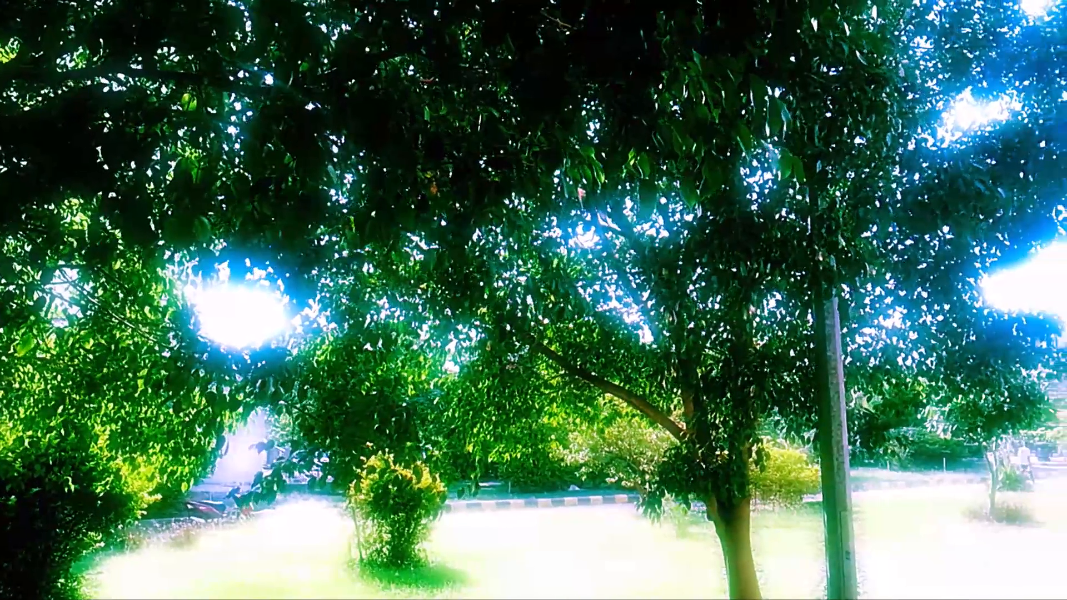
key(Escape)
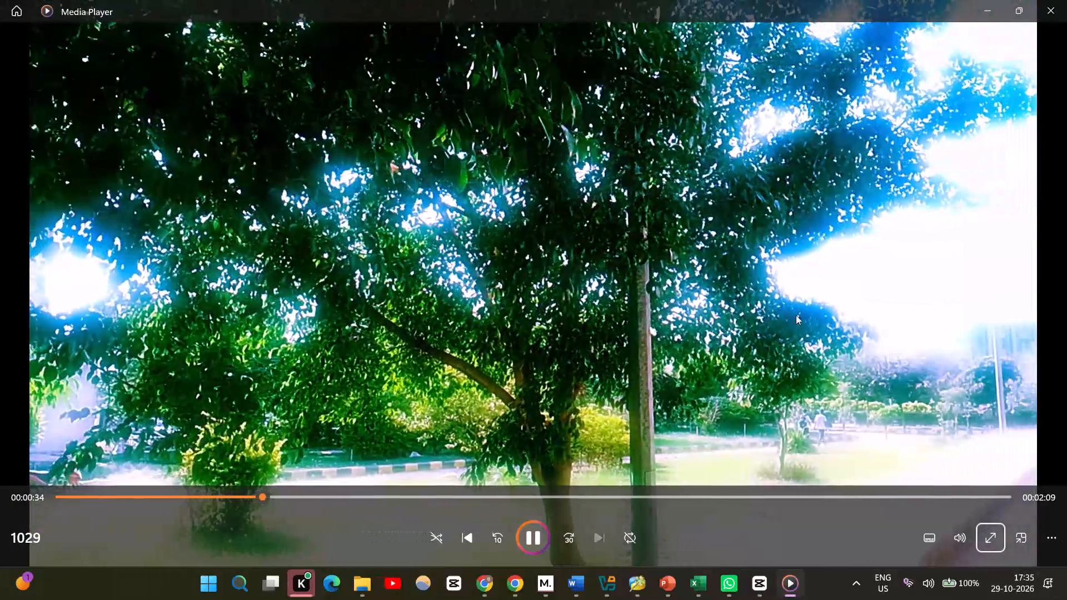
key(space)
Switch to CapCut and close the Export-1029 window.
click(750, 574)
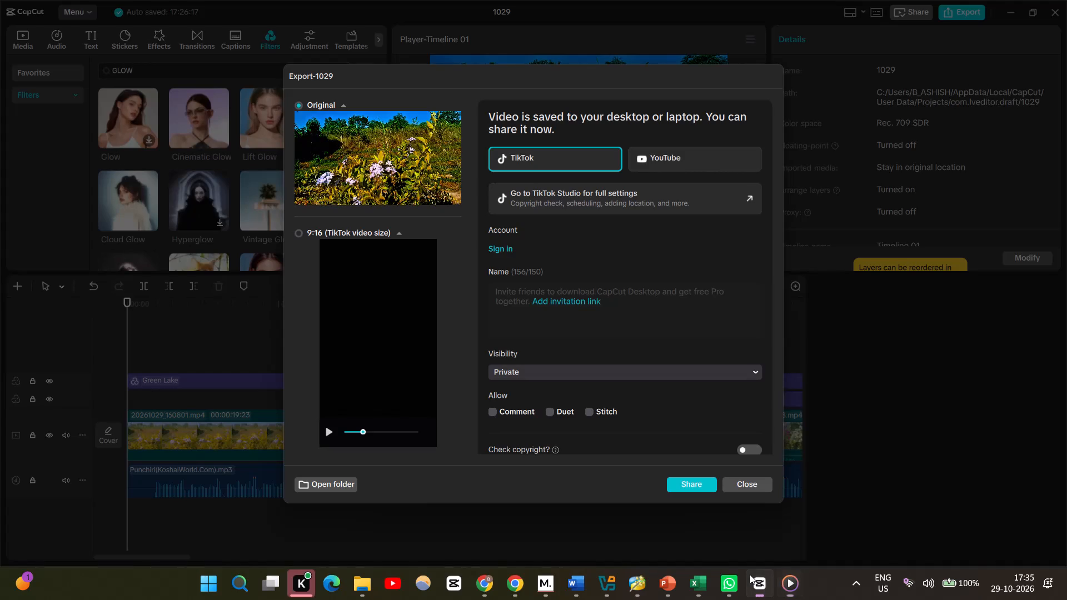
click(753, 484)
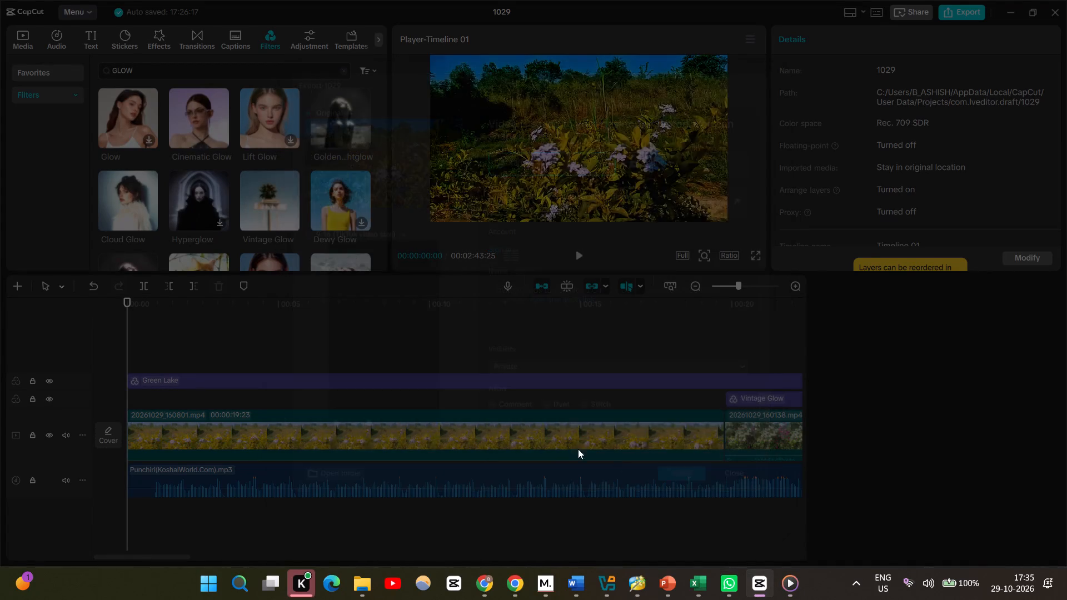
Play the timeline from about 17 seconds across the cut into clip 20261029_160138.mp4 and enlarge the preview to full screen.
key(space)
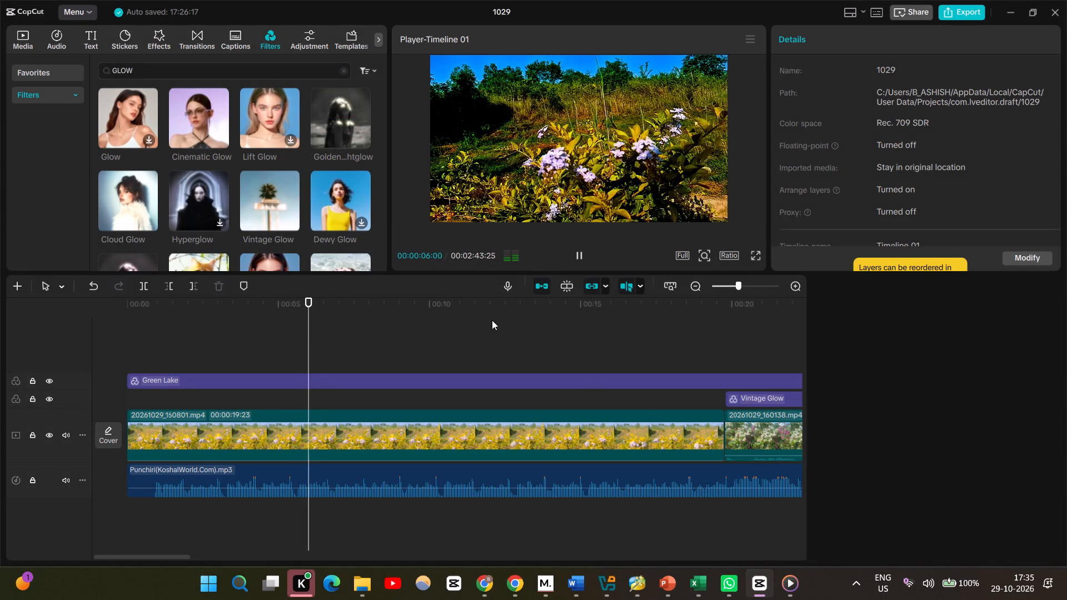
scroll(652, 362, left, 3)
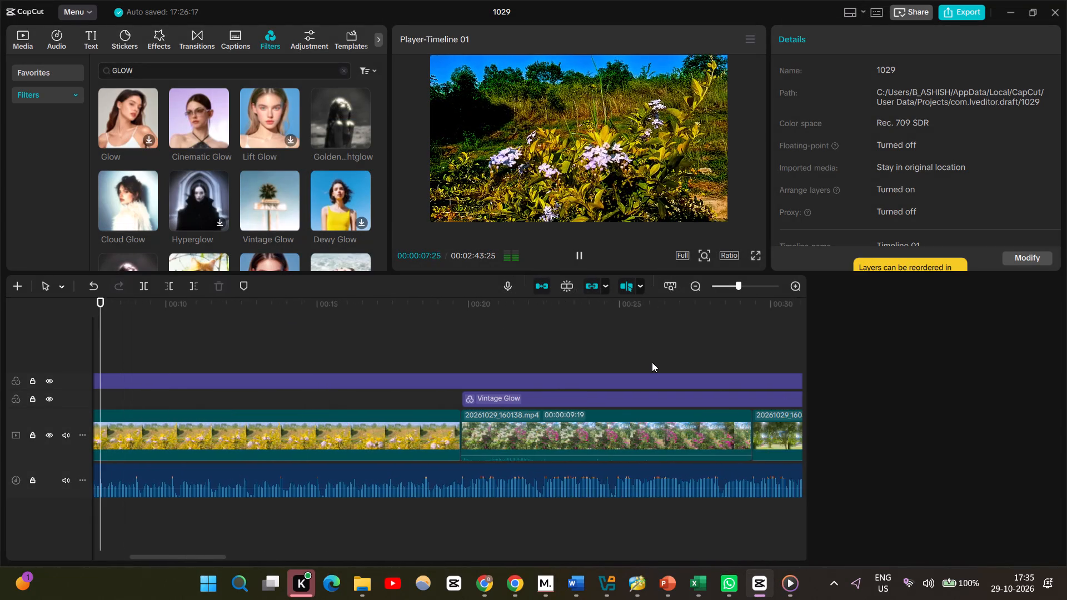
scroll(652, 362, left, 1)
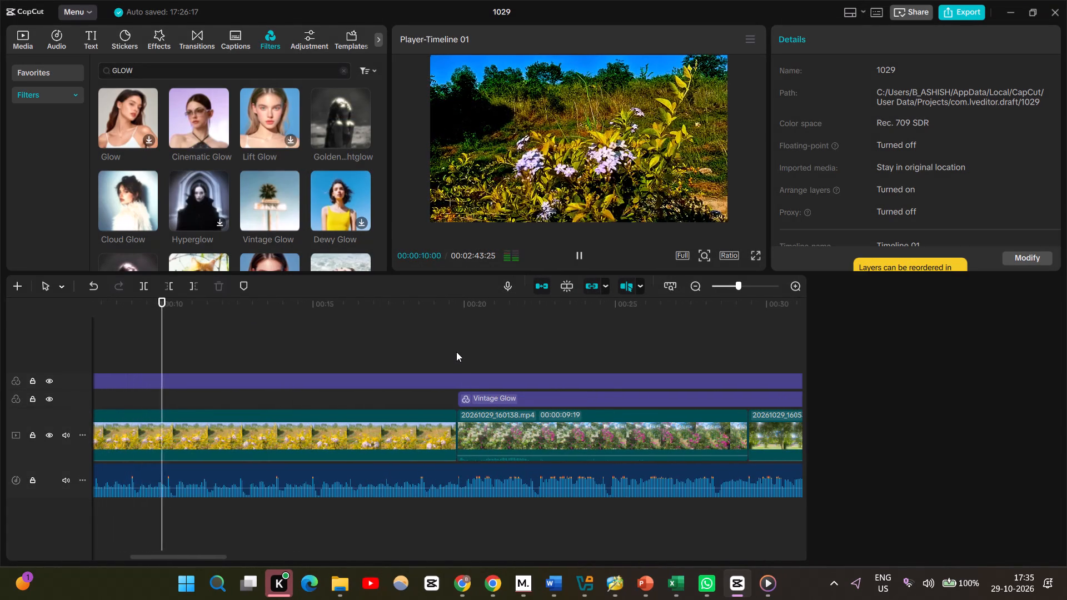
click(456, 352)
key(space)
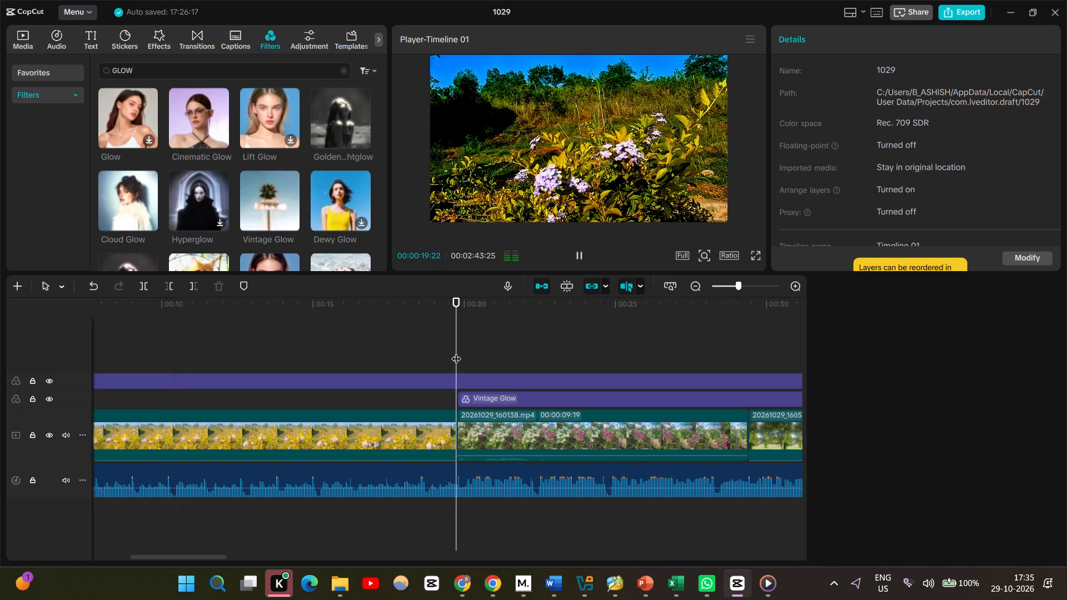
click(390, 352)
key(space)
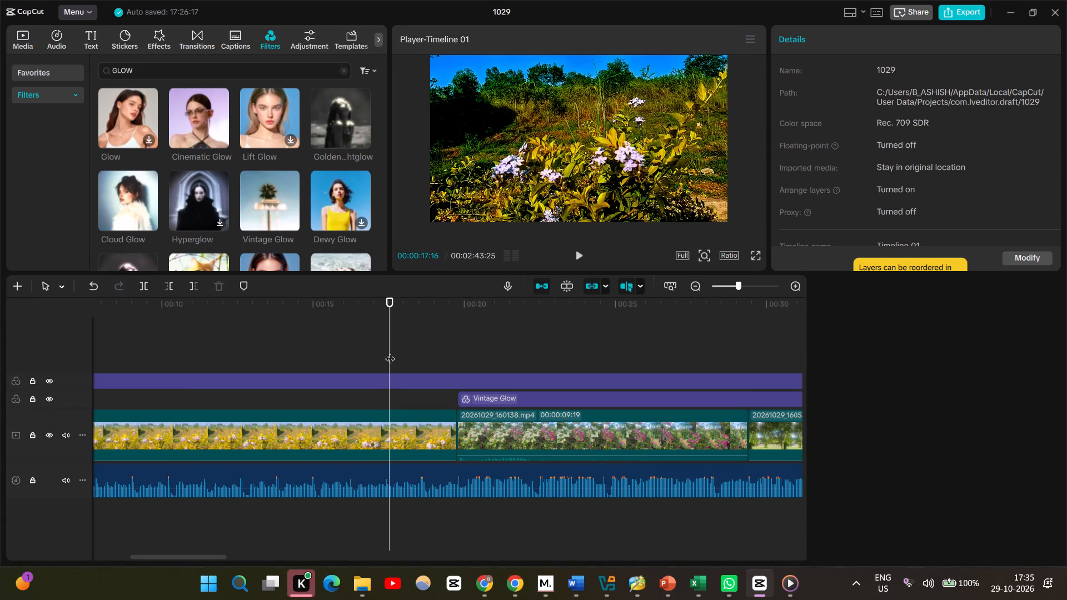
key(space)
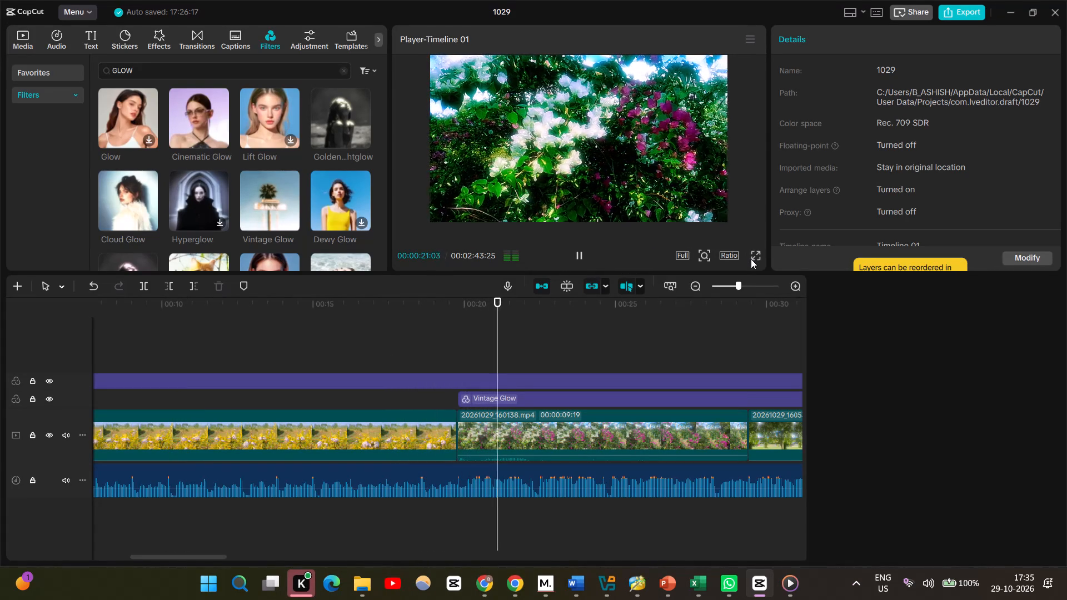
click(751, 259)
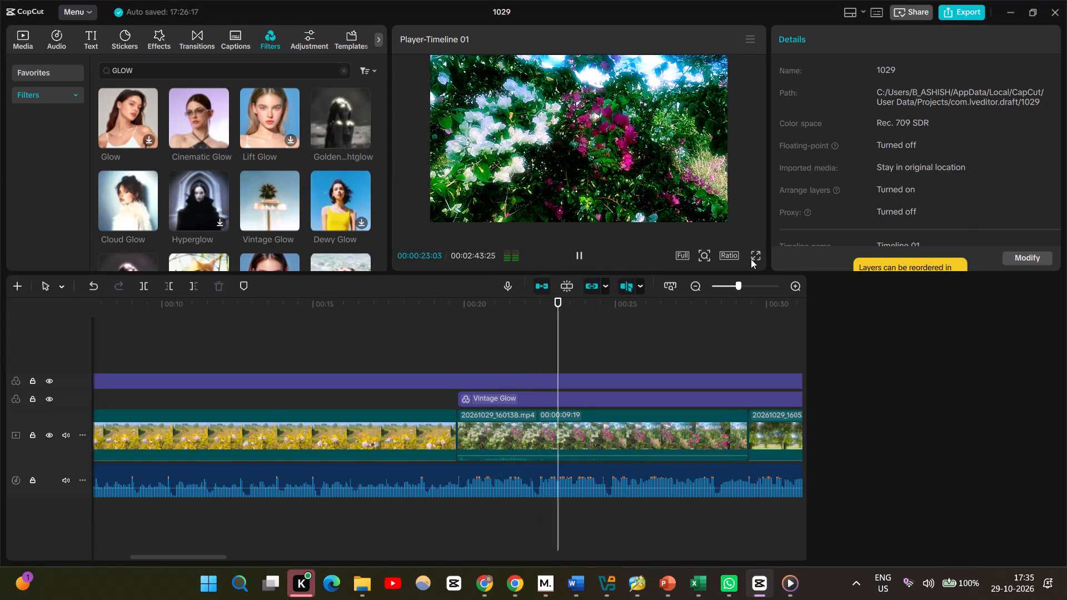